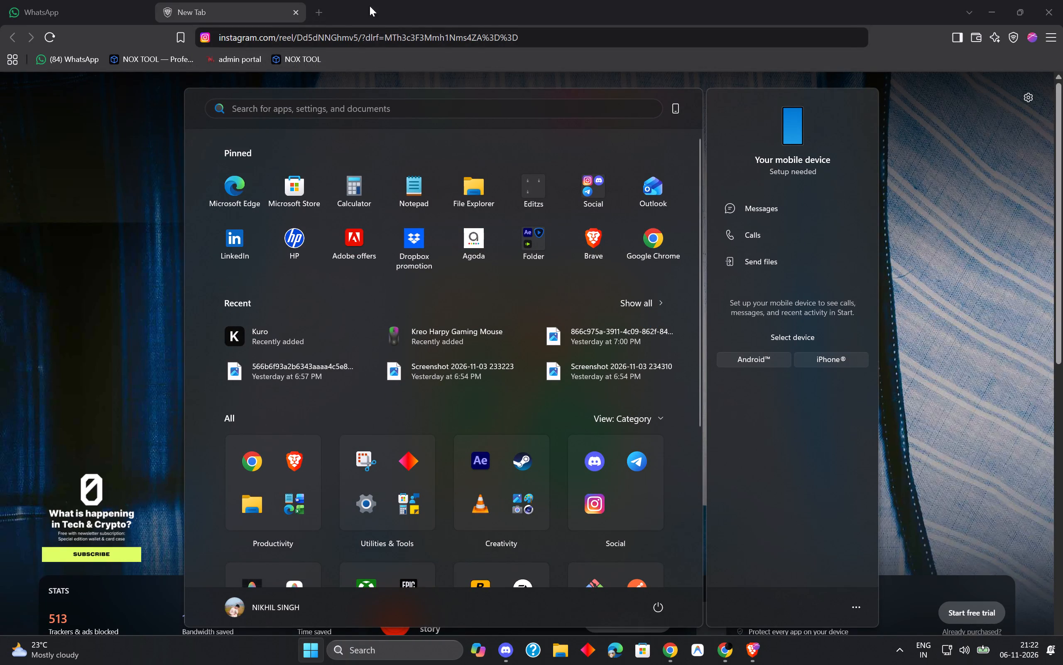
Turn on Bluetooth and connect the paired Hydra 10 5.3 keyboard.
{"action": "left_click", "coordinate": [992, 637]}
{"action": "left_click", "coordinate": [973, 659]}
{"action": "left_click", "coordinate": [926, 648]}
{"action": "triple_click", "coordinate": [965, 655]}
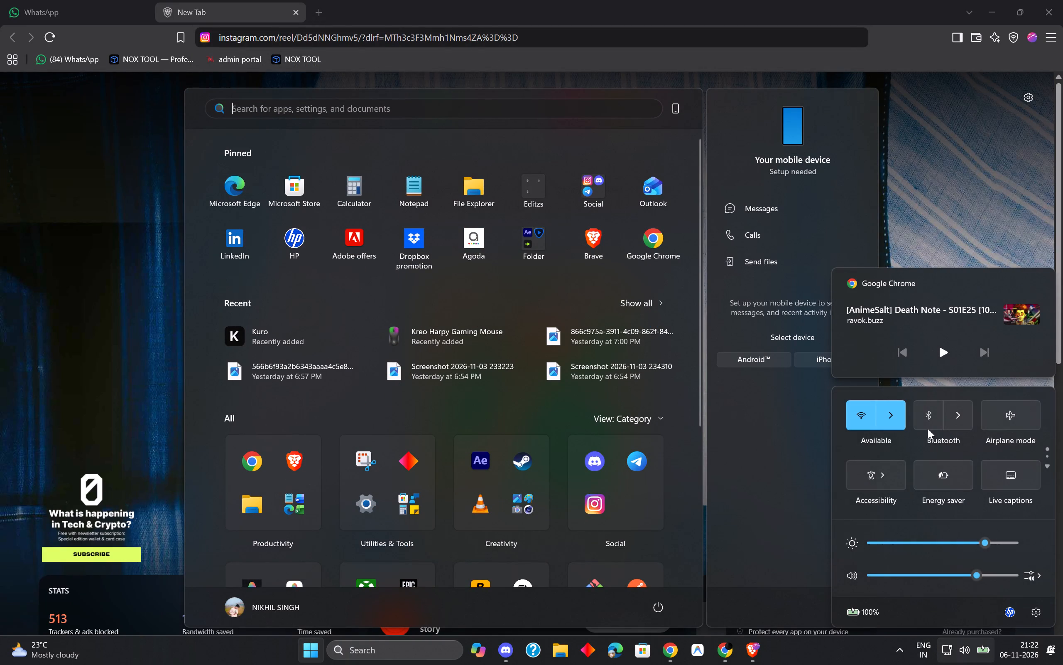
{"action": "left_click", "coordinate": [928, 419]}
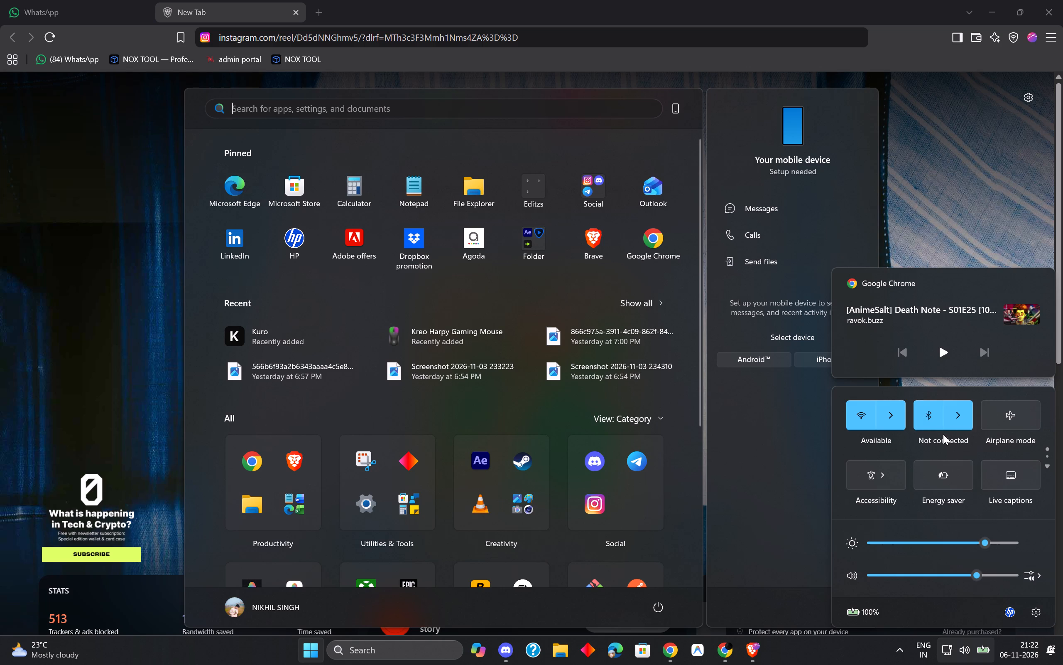
{"action": "left_click", "coordinate": [950, 414]}
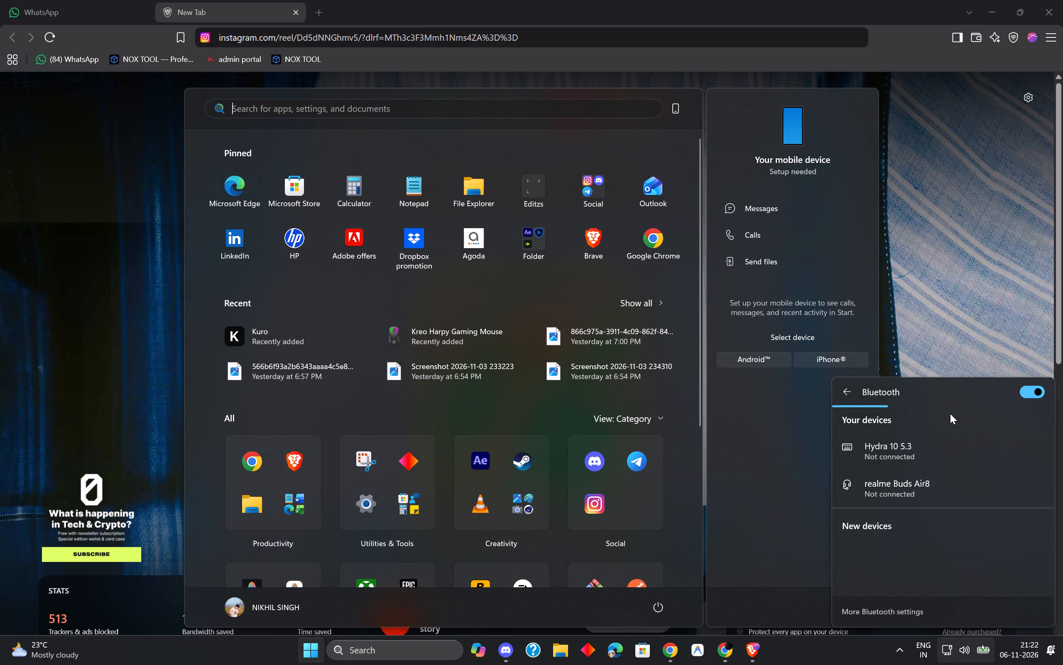
{"action": "left_click", "coordinate": [940, 456]}
{"action": "key", "text": "4"}
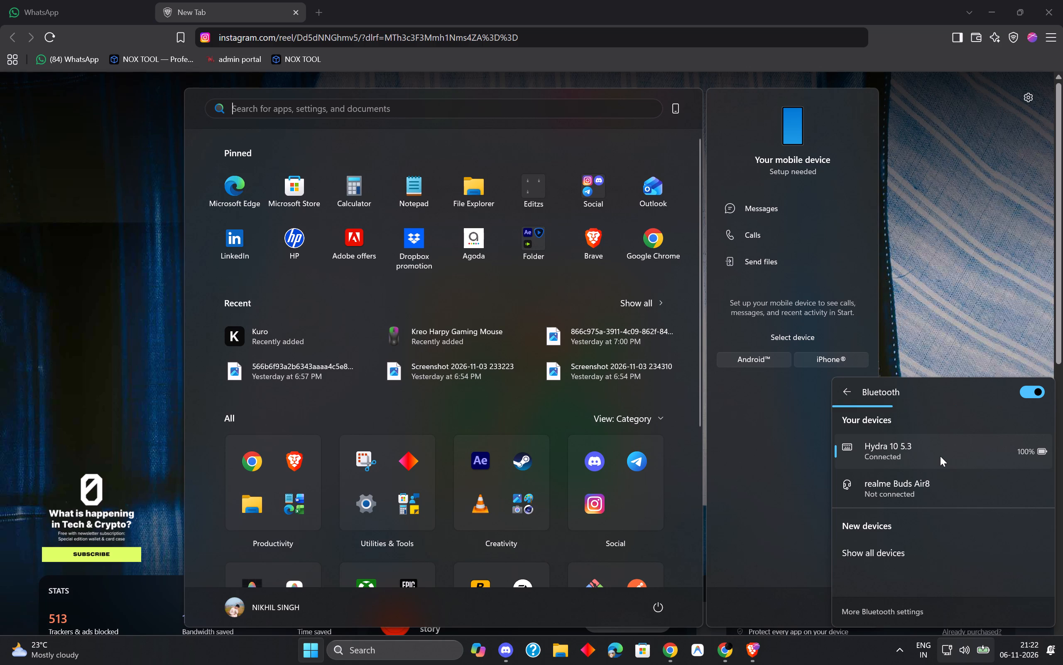
Switch to Brave and search the web for "pdf to jpg", completing the search engine's verification check.
{"action": "left_click", "coordinate": [448, 13]}
{"action": "type", "text": "pdf"}
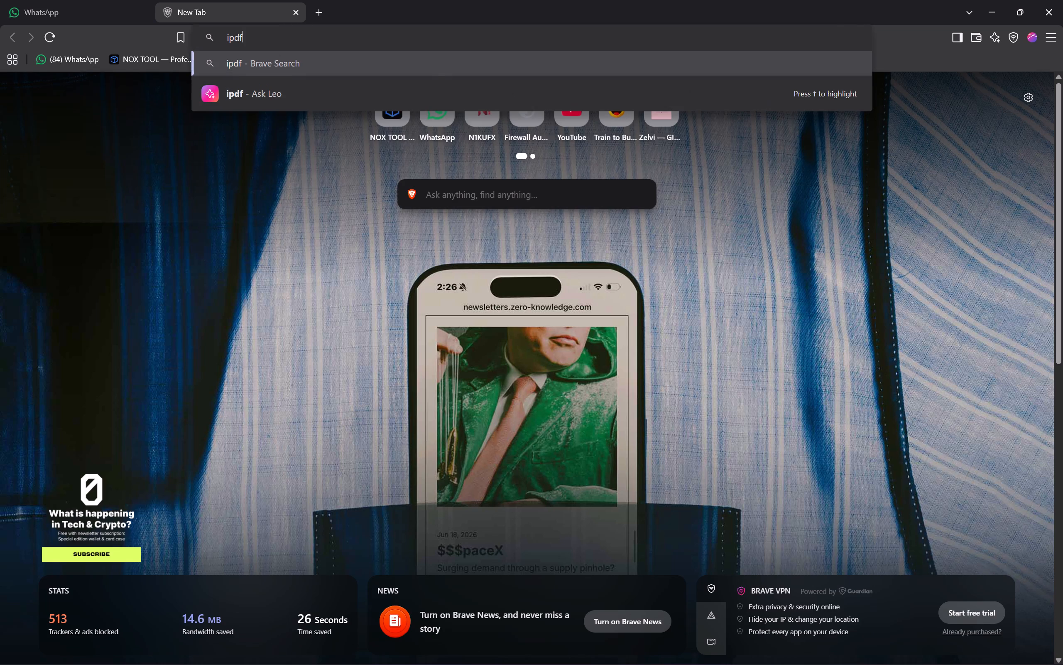
{"action": "key", "text": "space"}
{"action": "key", "text": "ctrl+a"}
{"action": "key", "text": "BackSpace"}
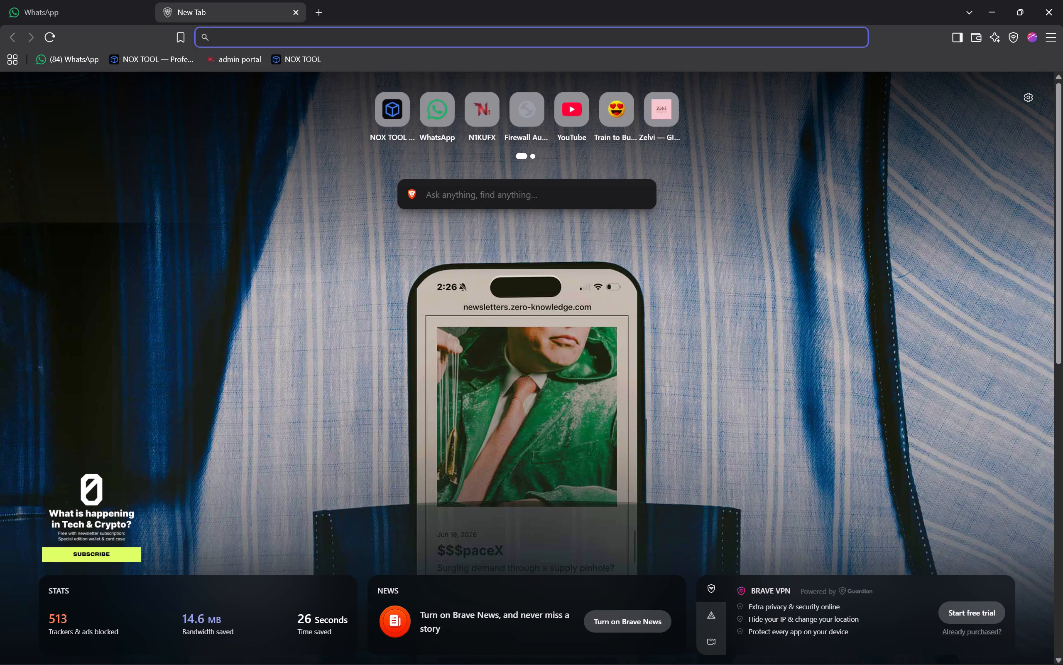
{"action": "type", "text": "pdf"}
{"action": "key", "text": "space"}
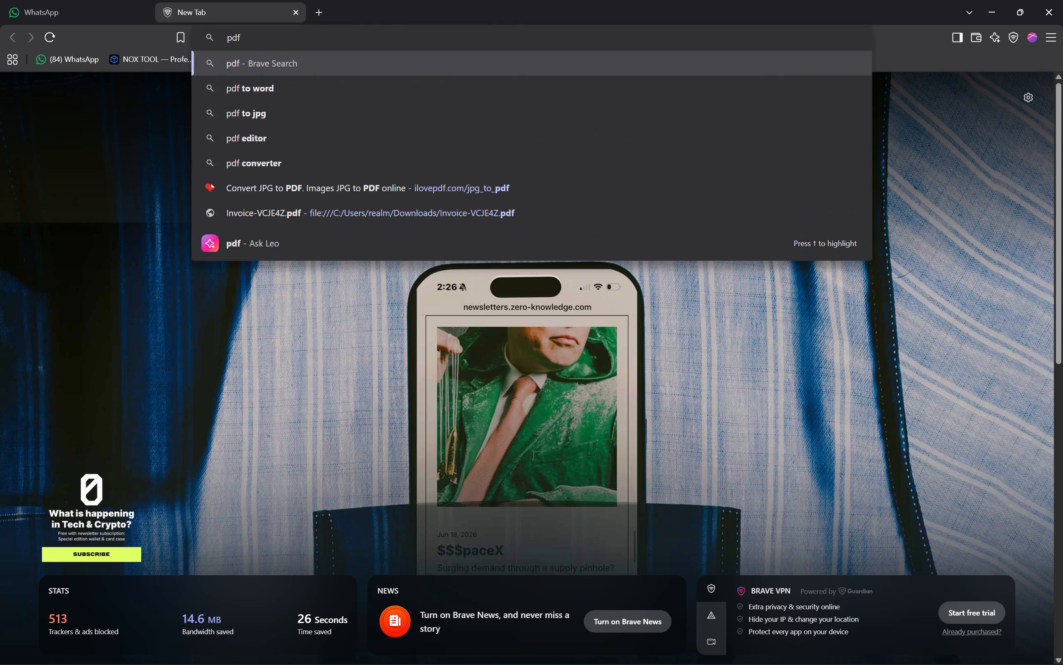
{"action": "left_click", "coordinate": [292, 107]}
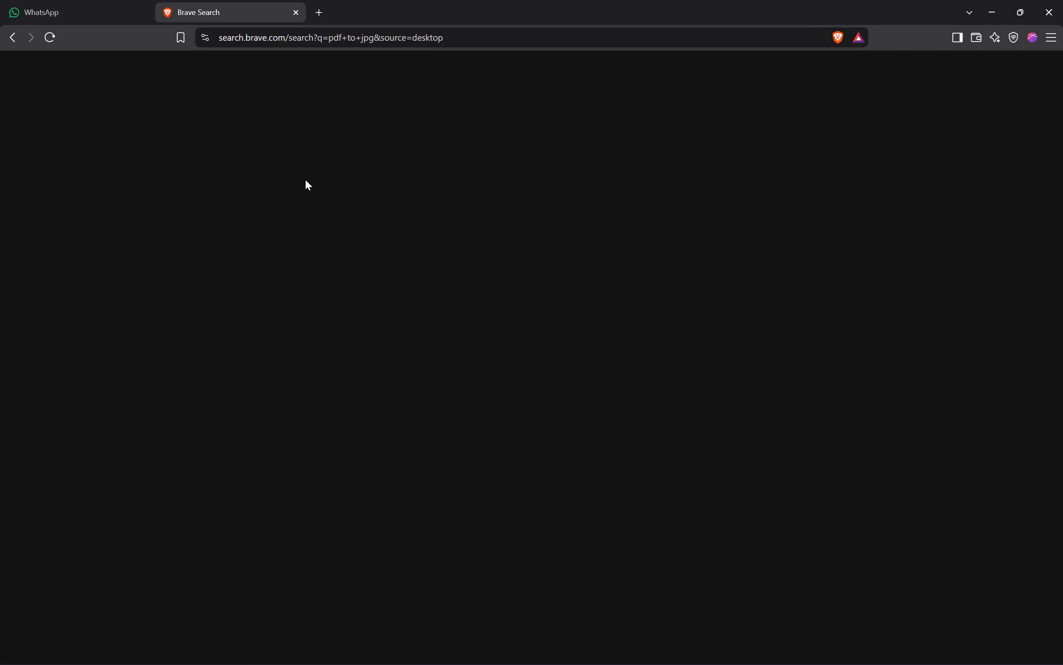
{"action": "left_click", "coordinate": [520, 403]}
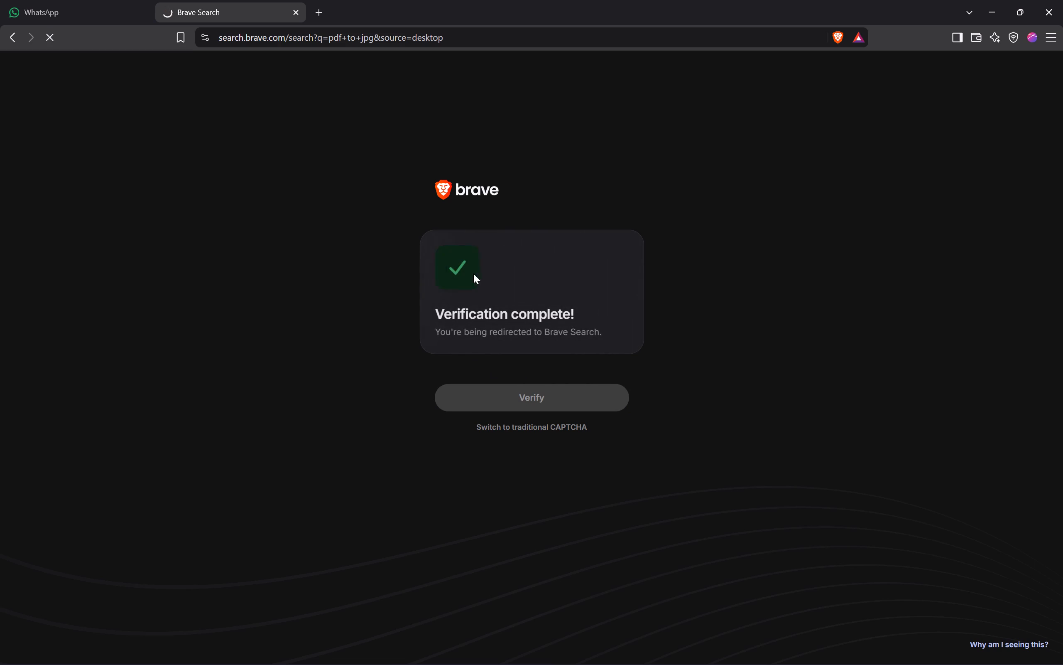
Open the iLovePDF PDF to JPG converter from the search results and start choosing the PDF files to convert.
{"action": "left_click", "coordinate": [215, 183]}
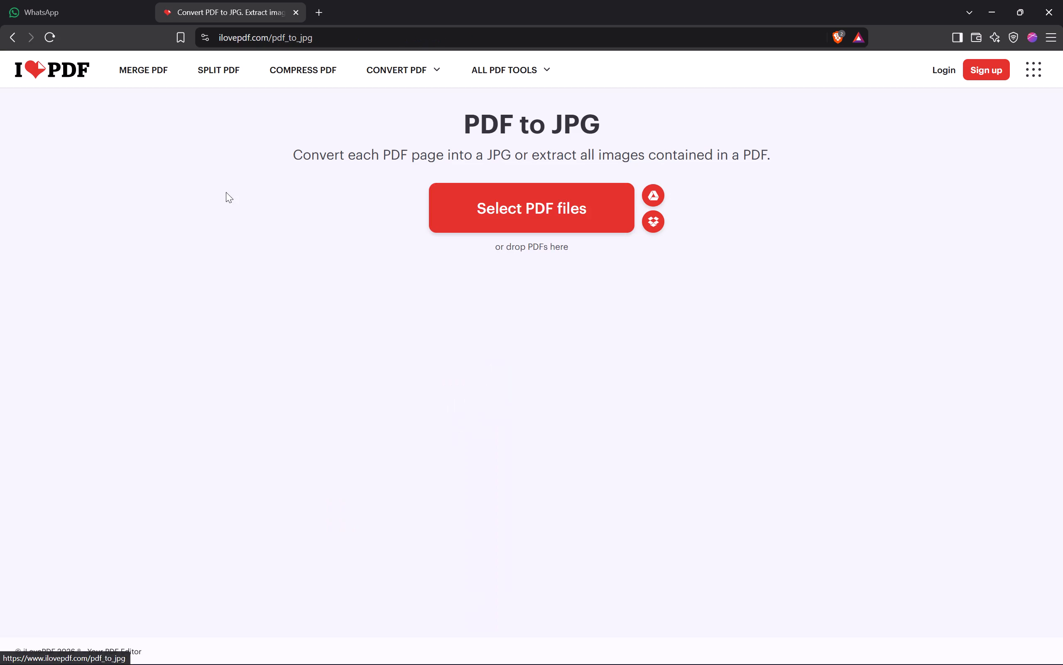
{"action": "left_click", "coordinate": [525, 198]}
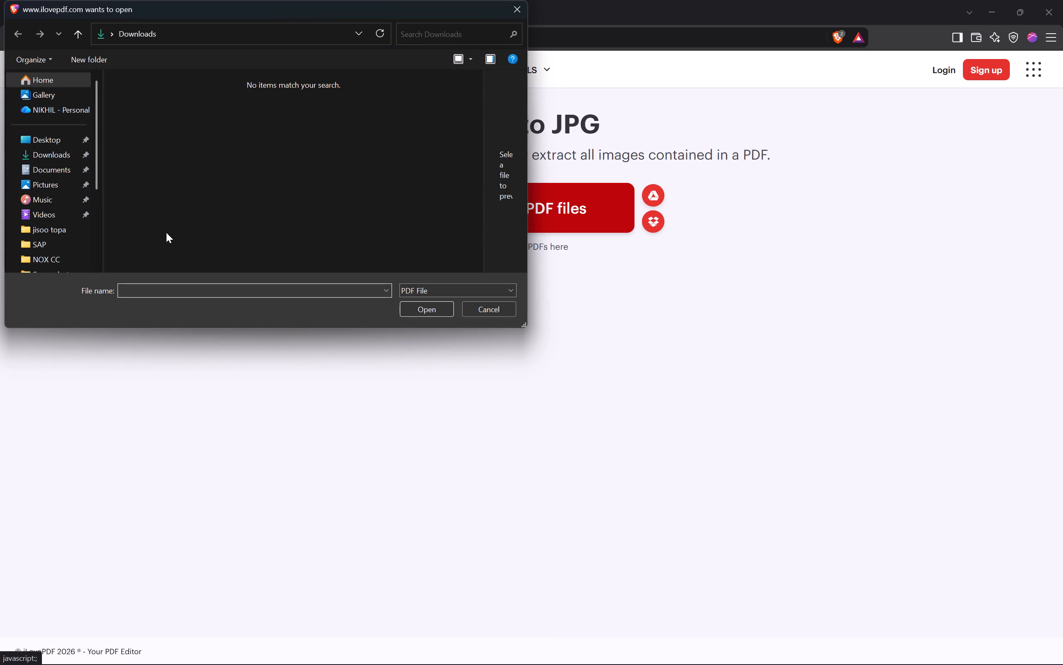
{"action": "left_click", "coordinate": [955, 108]}
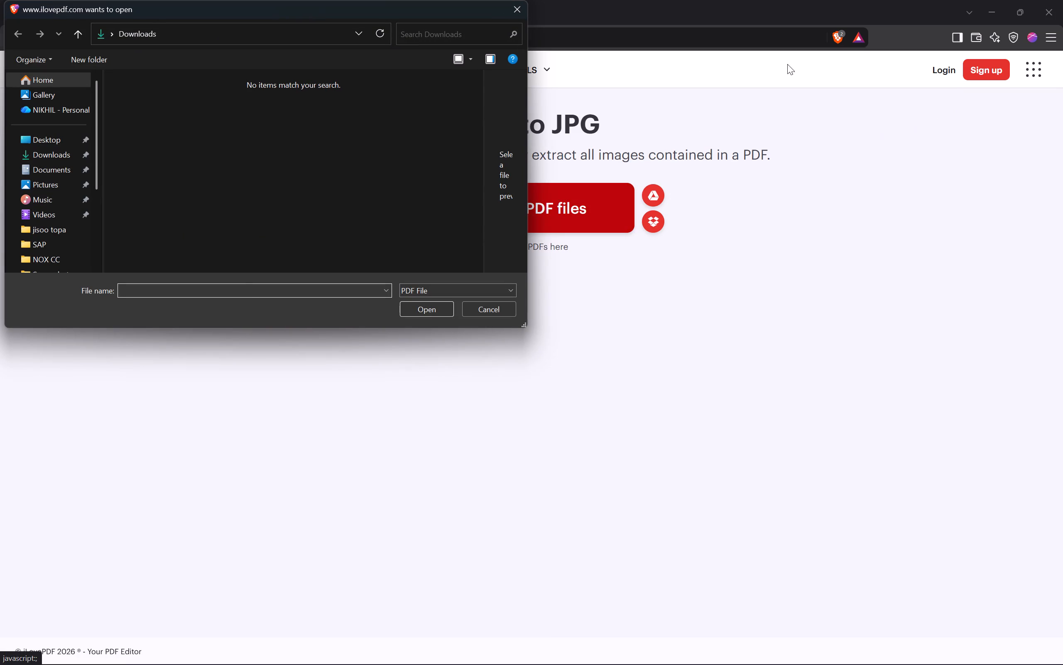
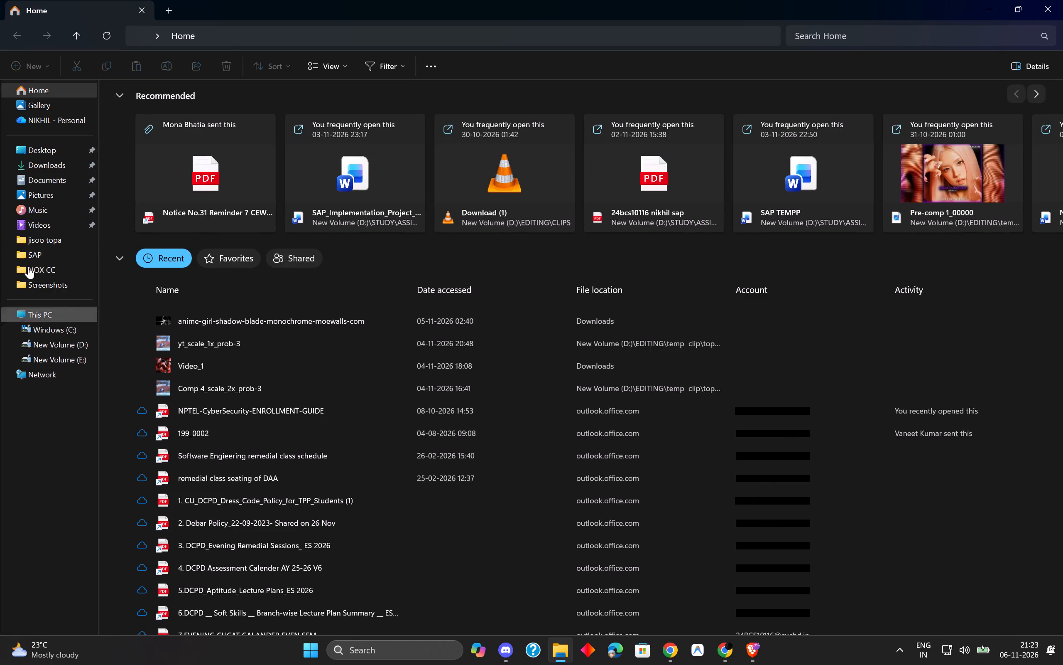
{"action": "left_click", "coordinate": [27, 155]}
{"action": "left_click", "coordinate": [34, 165]}
{"action": "right_click", "coordinate": [119, 145]}
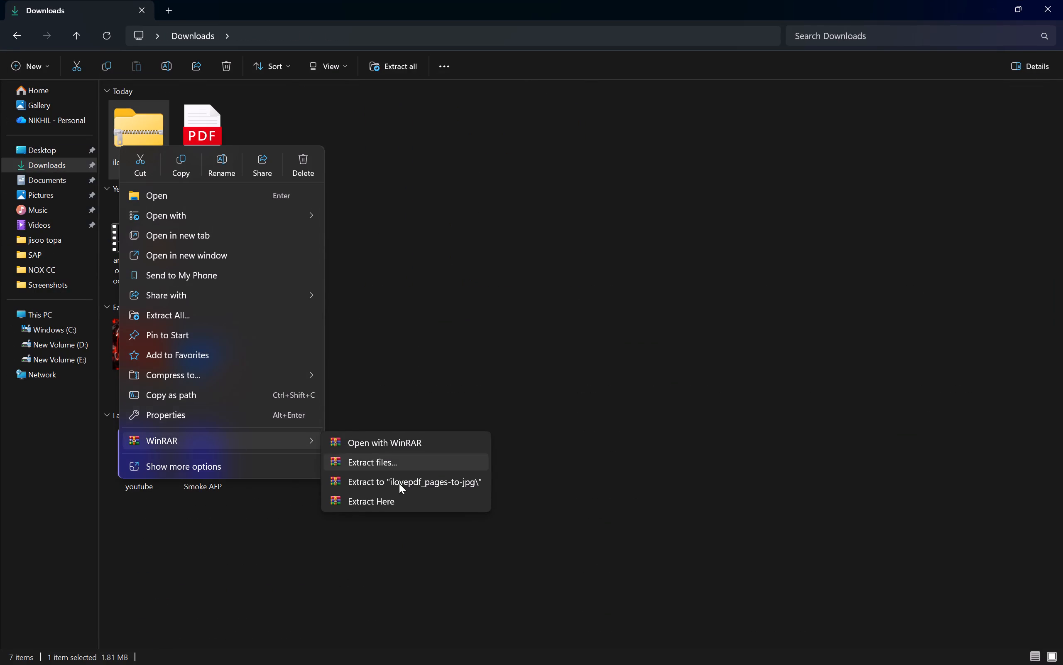
{"action": "left_click", "coordinate": [400, 483]}
{"action": "double_click", "coordinate": [245, 148]}
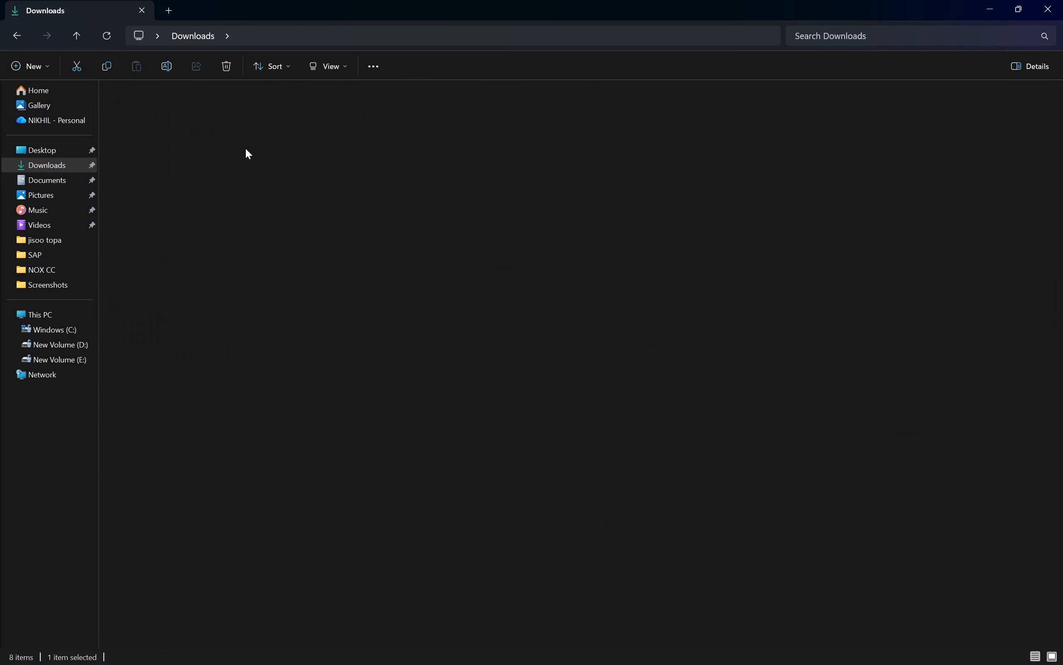
{"action": "scroll", "coordinate": [278, 278], "scroll_direction": "up", "scroll_amount": 20, "text": "ctrl"}
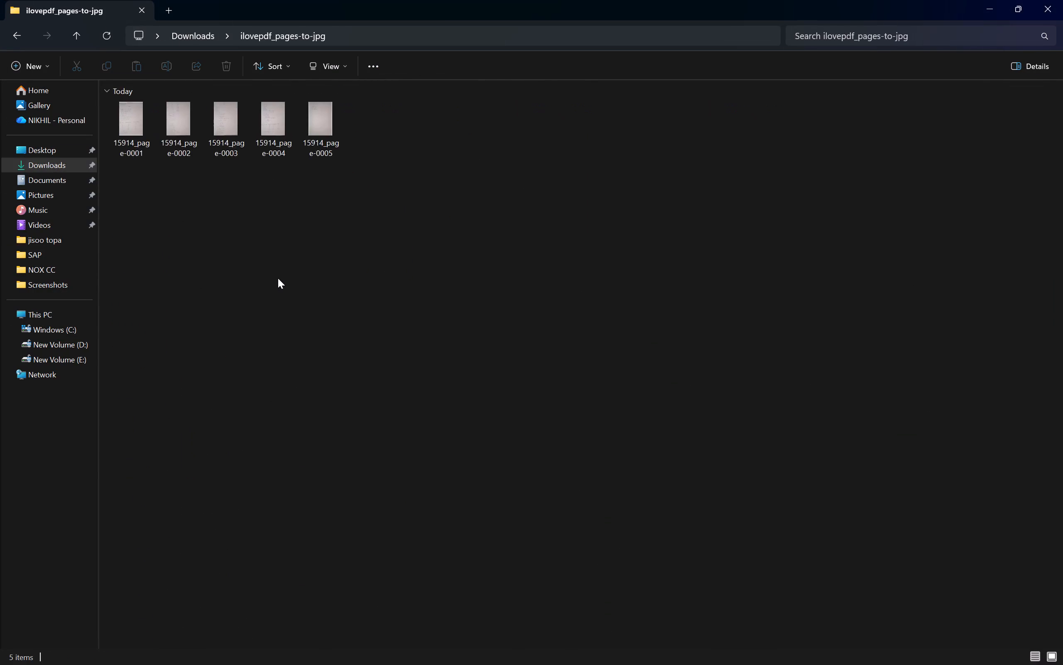
{"action": "scroll", "coordinate": [278, 278], "scroll_direction": "up", "scroll_amount": 14, "text": "ctrl"}
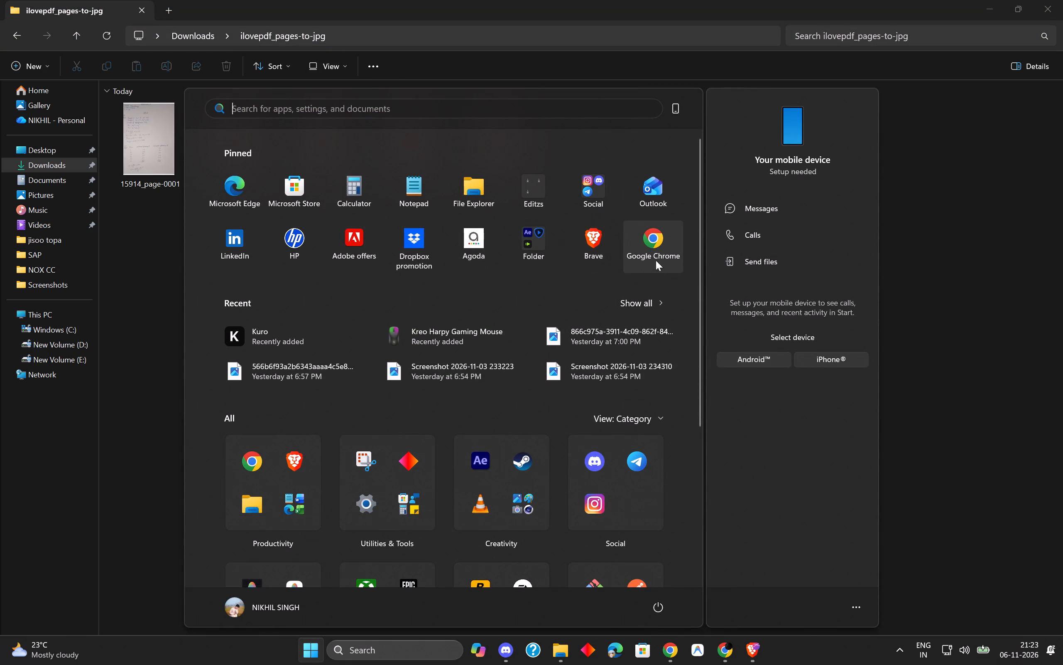
Launch Adobe After Effects 2025 from the pinned apps folder.
{"action": "left_click", "coordinate": [524, 235]}
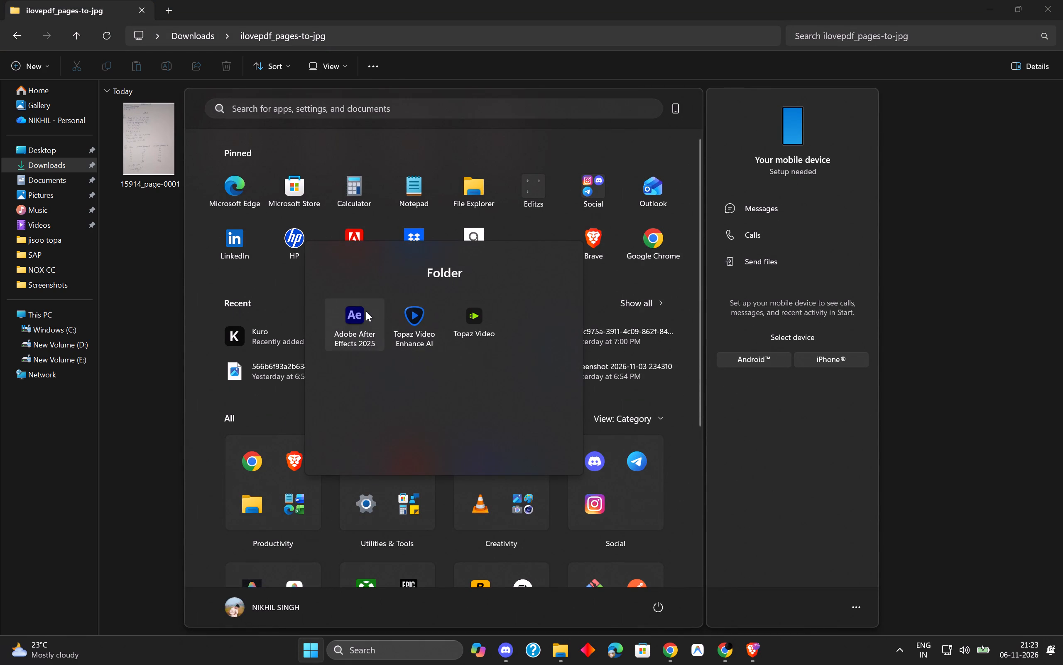
{"action": "left_click", "coordinate": [366, 311]}
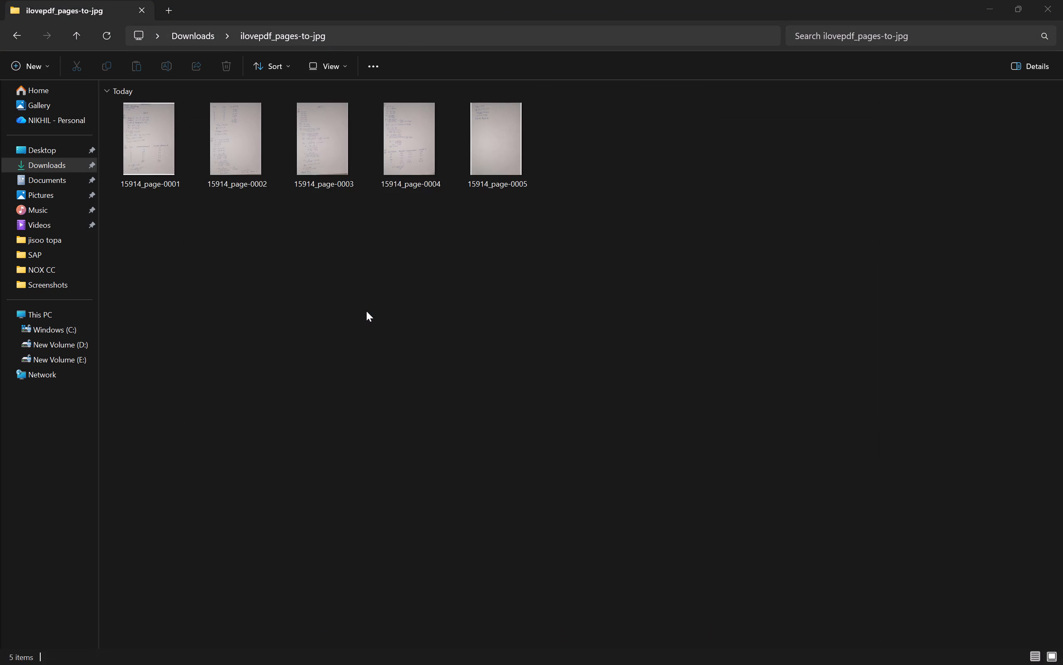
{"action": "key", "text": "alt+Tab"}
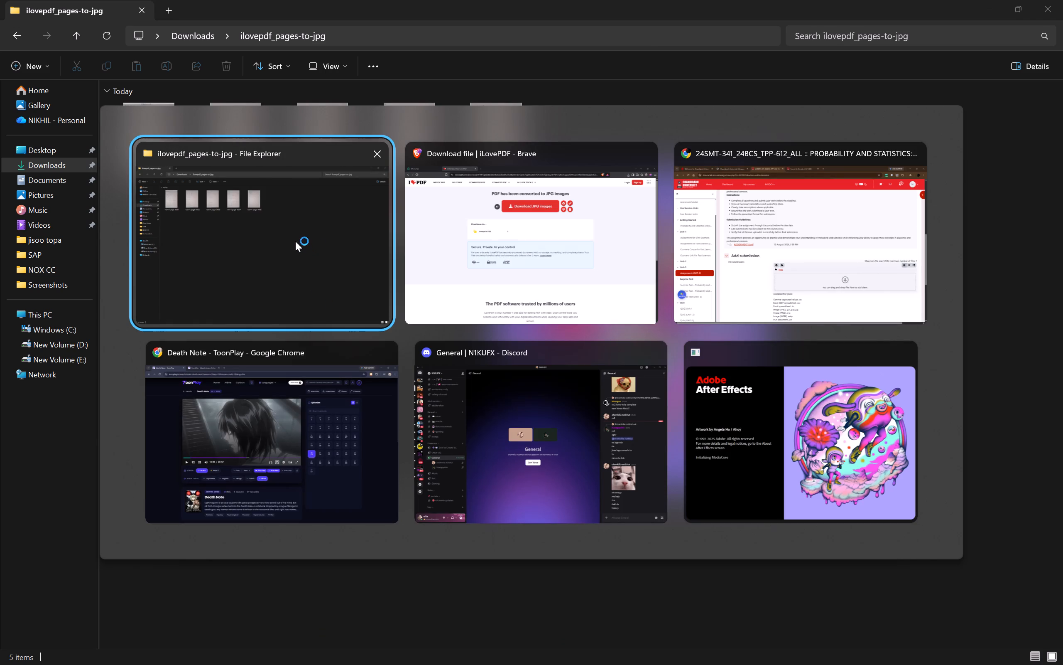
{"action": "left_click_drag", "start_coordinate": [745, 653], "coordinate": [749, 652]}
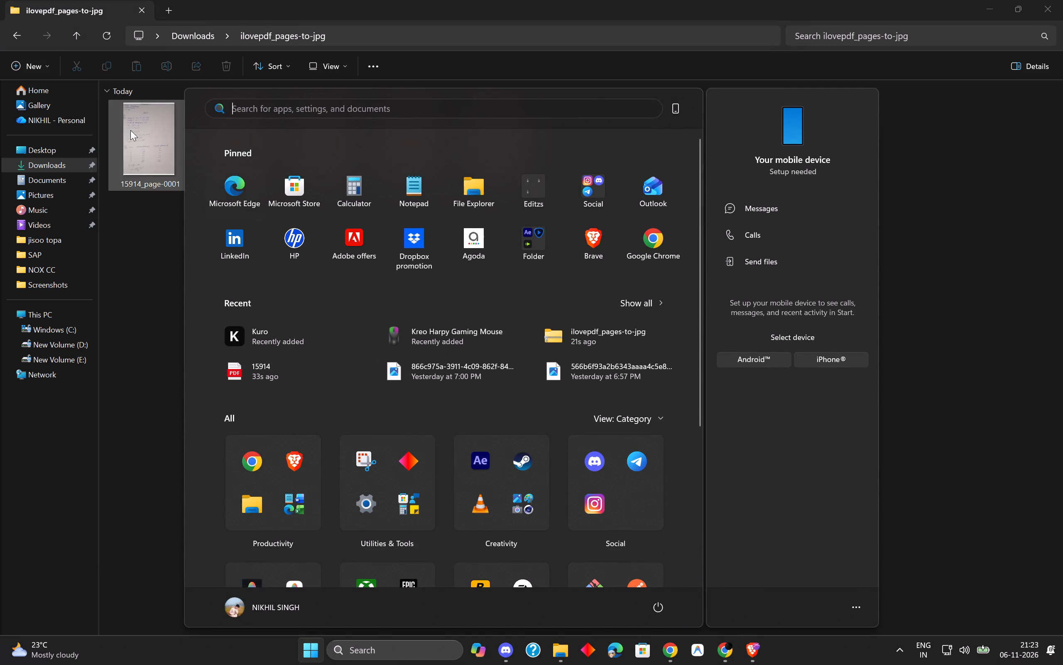
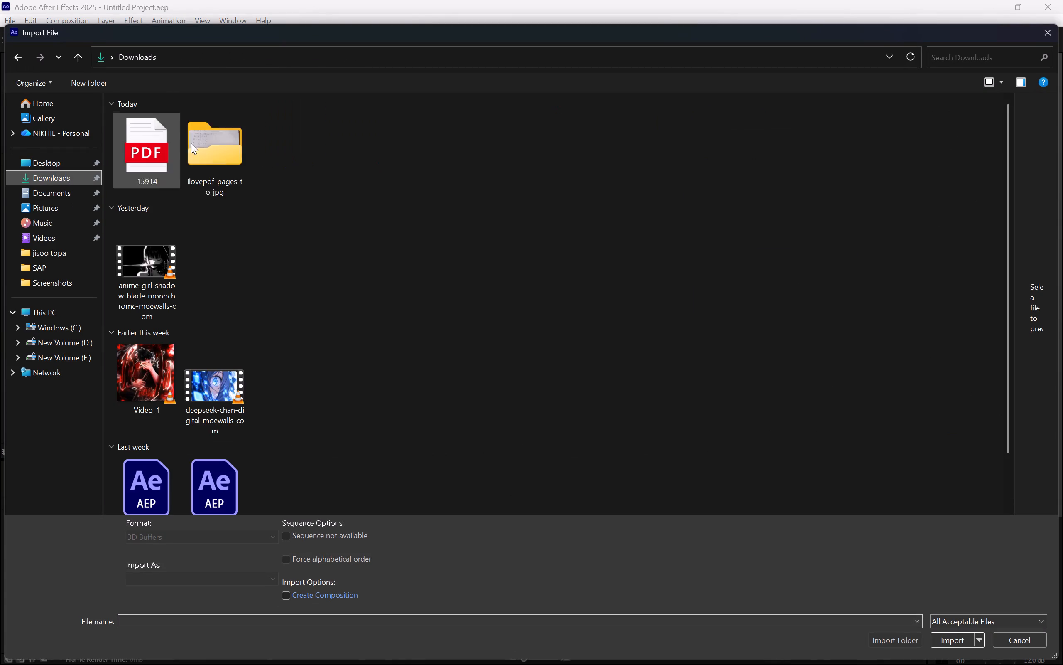
Import all the images in the ilovepdf_pages-to-jpg folder, including the WhatsApp image, as footage.
{"action": "double_click", "coordinate": [216, 133]}
{"action": "key", "text": "ctrl+a"}
{"action": "key", "text": "Return"}
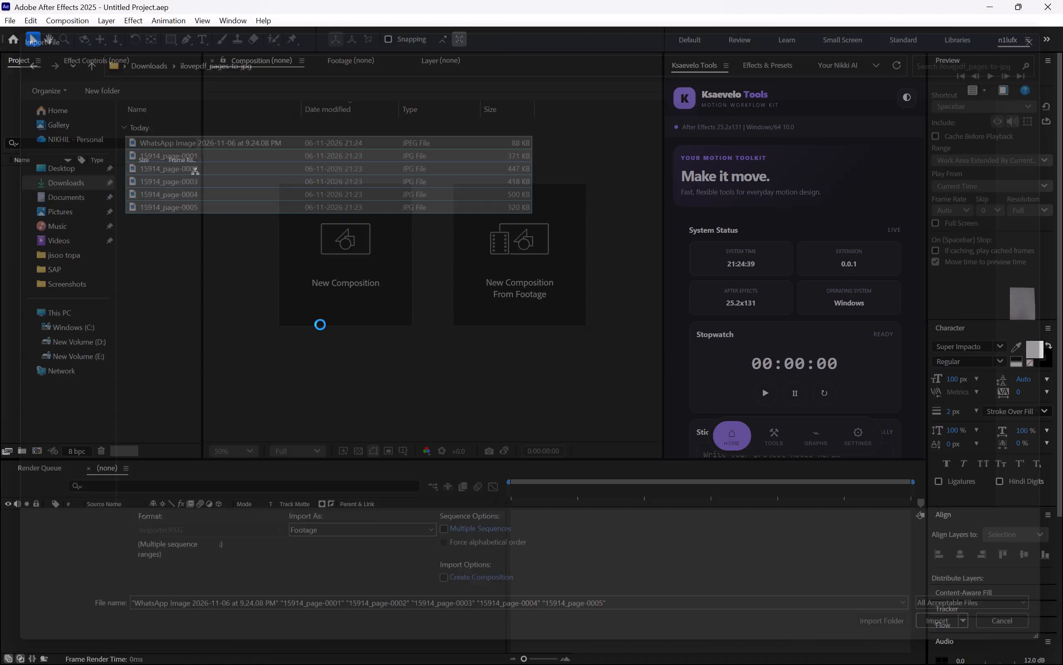
{"action": "left_click", "coordinate": [51, 274]}
Create a composition from the footage item 15914_page-0001.jpg.
{"action": "left_click_drag", "start_coordinate": [38, 225], "coordinate": [34, 452]}
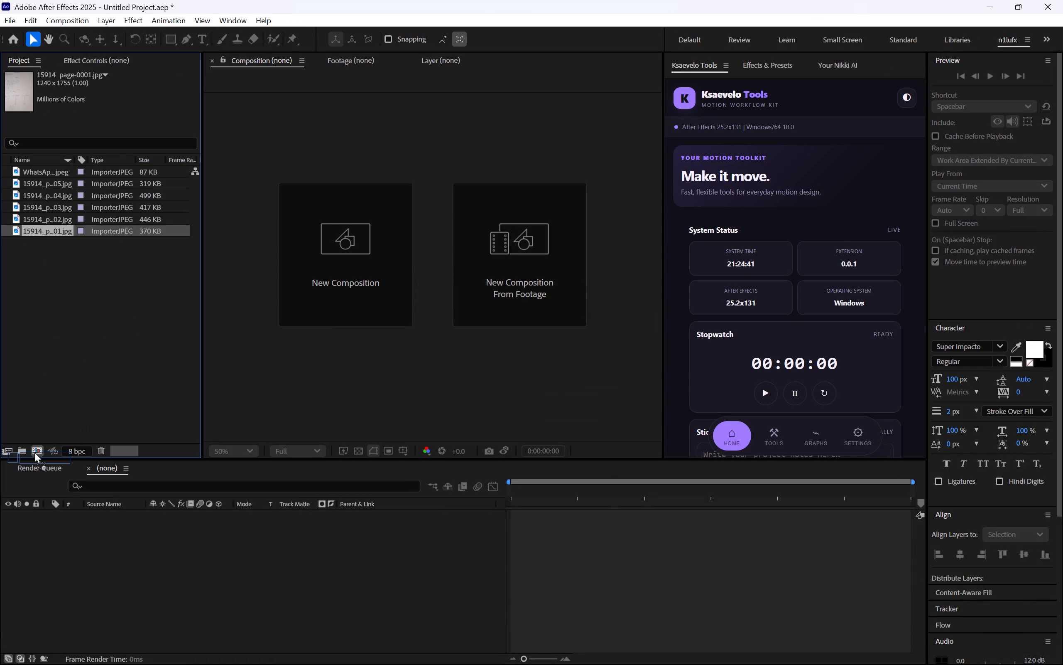
{"action": "left_click_drag", "start_coordinate": [34, 452], "coordinate": [38, 451]}
{"action": "scroll", "coordinate": [387, 338], "scroll_direction": "down", "scroll_amount": 1}
{"action": "scroll", "coordinate": [387, 338], "scroll_direction": "up", "scroll_amount": 1}
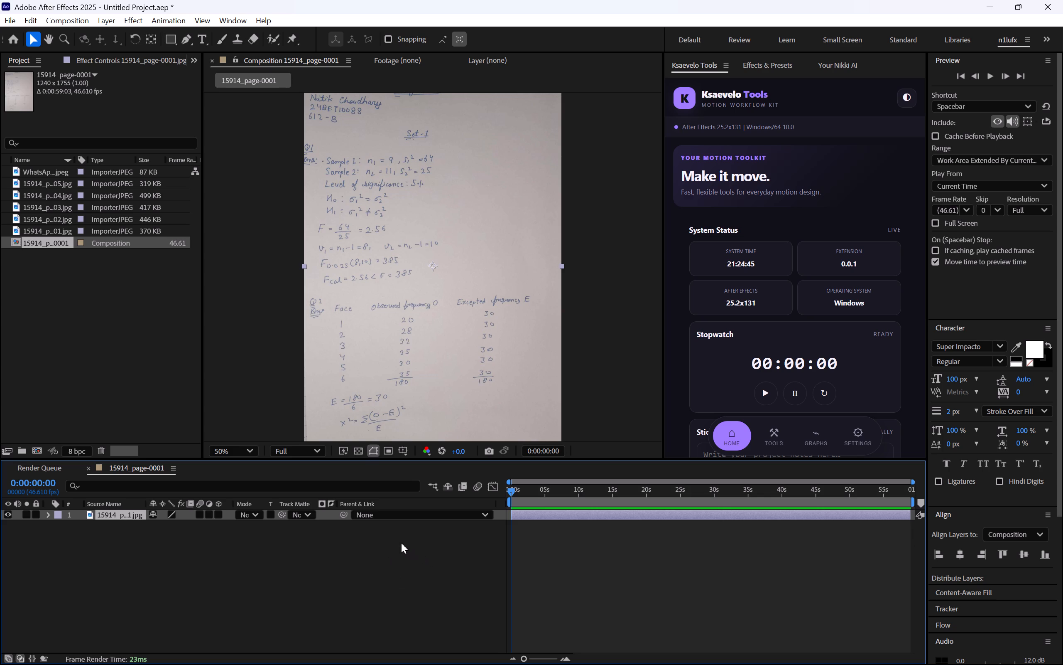
Replace the 15914_page-0001.jpg layer in the composition with the WhatsApp image.
{"action": "key", "text": "Insert"}
{"action": "key", "text": "Delete"}
{"action": "left_click_drag", "start_coordinate": [46, 172], "coordinate": [124, 526]}
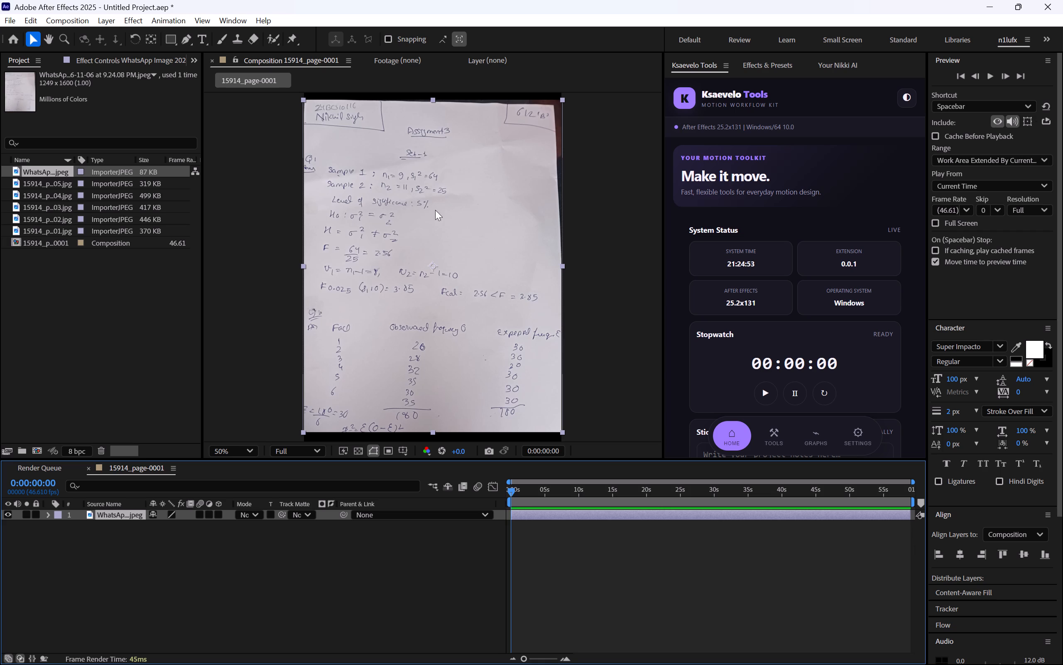
Set the WhatsApp image layer's scale to 106%.
{"action": "type", "text": "ws"}
{"action": "left_click", "coordinate": [165, 527]}
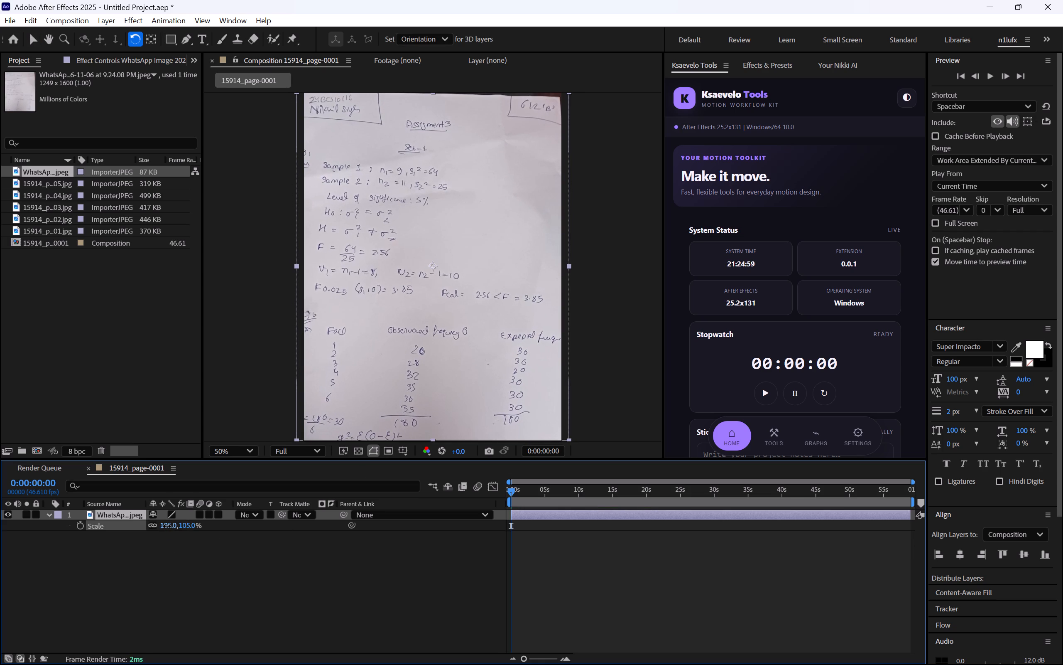
{"action": "left_click", "coordinate": [265, 564]}
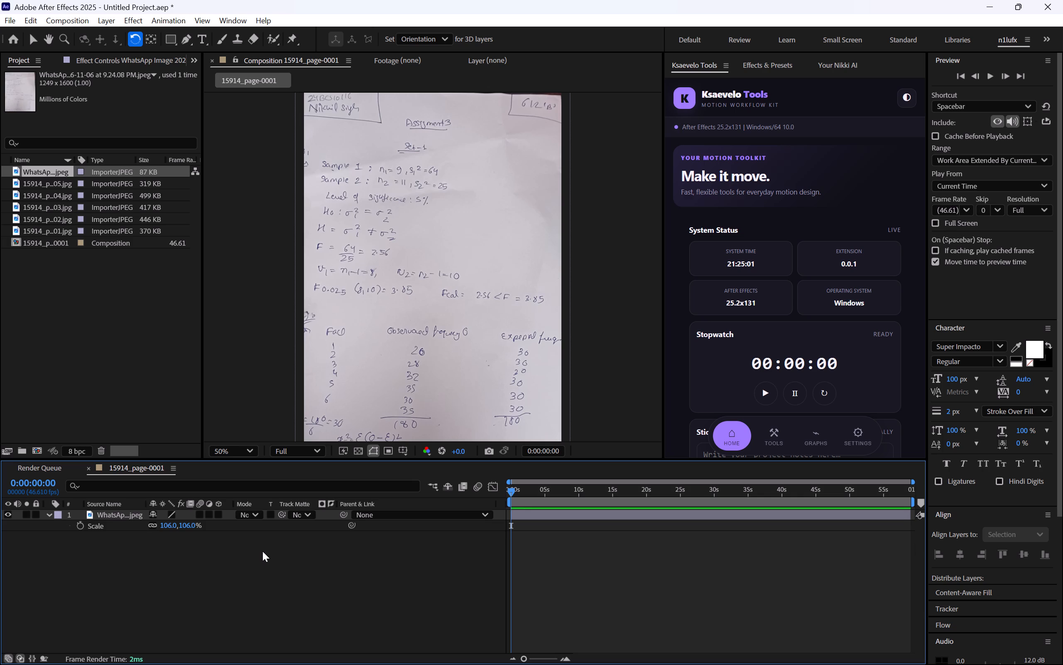
Add an adjustment layer above the WhatsApp image and apply the recent animation preset ibb_-_cc_y2p37g to it.
{"action": "key", "text": "ctrl+alt+y"}
{"action": "left_click", "coordinate": [156, 15]}
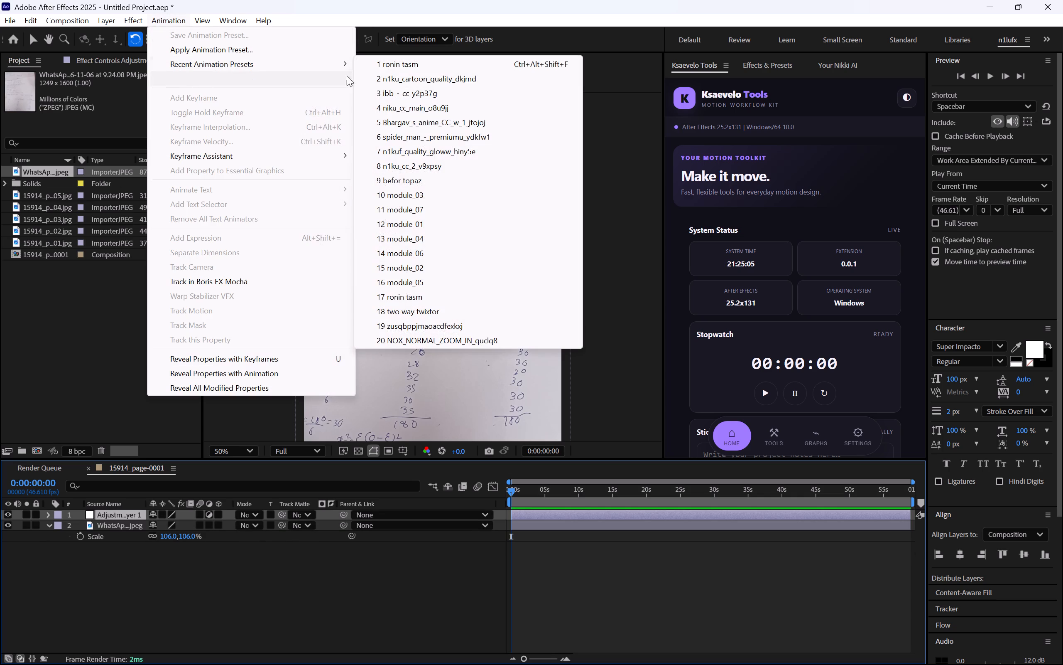
{"action": "left_click", "coordinate": [413, 95]}
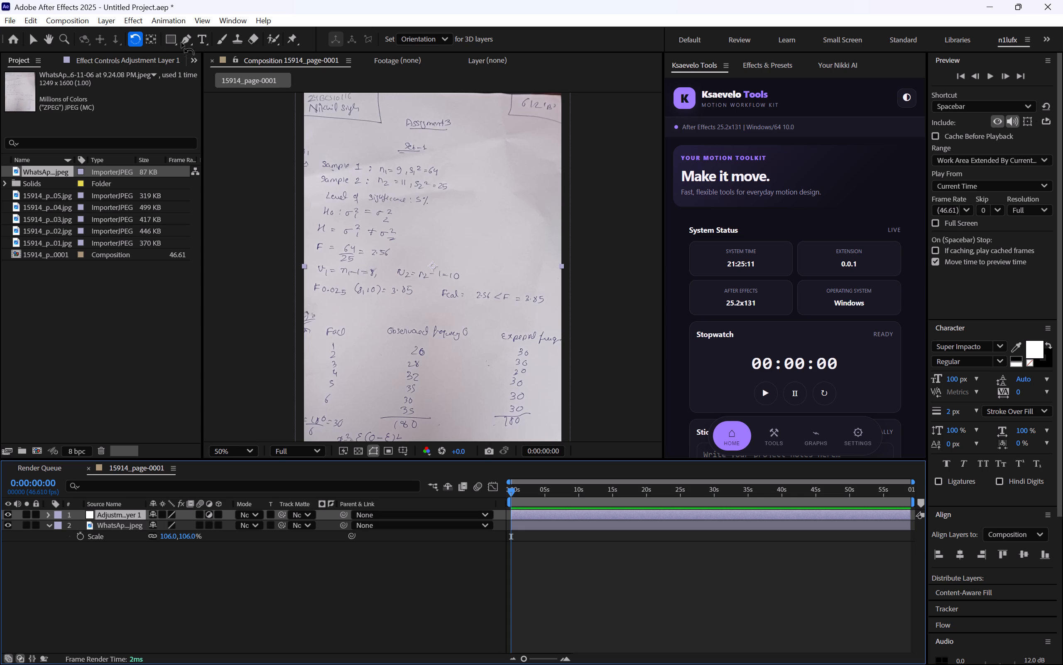
{"action": "left_click", "coordinate": [385, 553]}
Collapse all the effects on the adjustment layer and disable its S_Glow effect.
{"action": "left_click", "coordinate": [13, 212]}
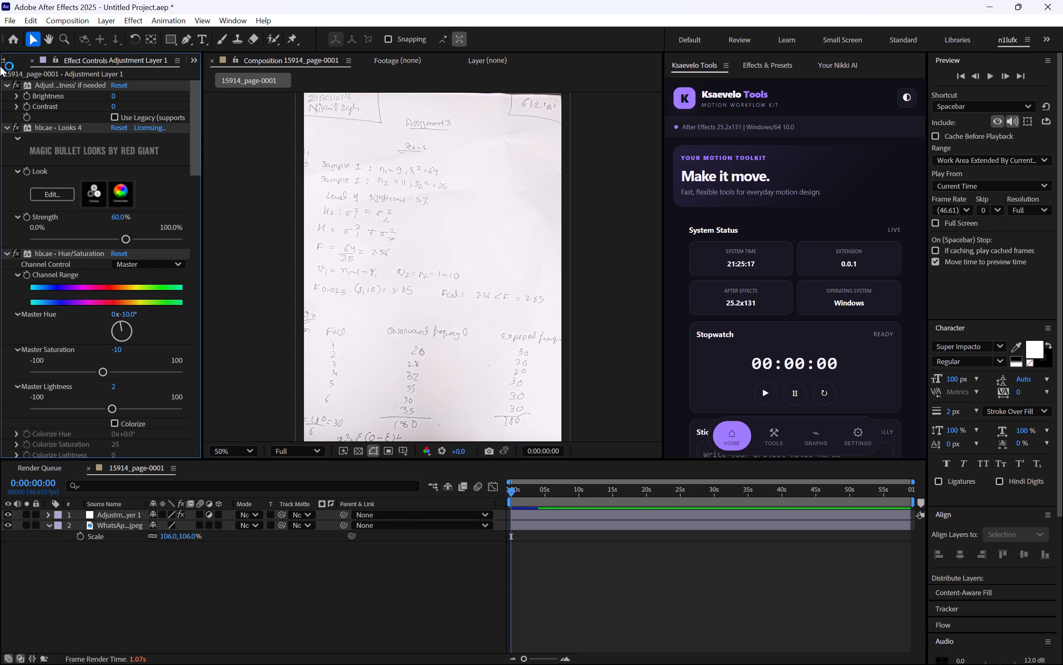
{"action": "left_click", "coordinate": [0, 66]}
{"action": "left_click", "coordinate": [15, 56]}
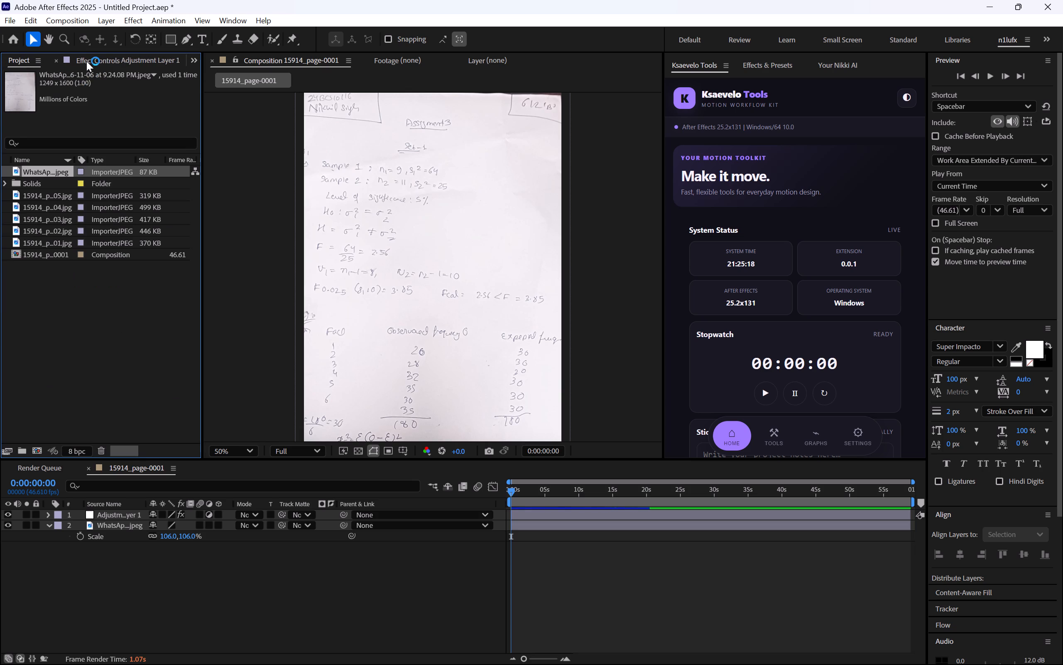
{"action": "left_click", "coordinate": [86, 61]}
{"action": "left_click", "coordinate": [7, 126]}
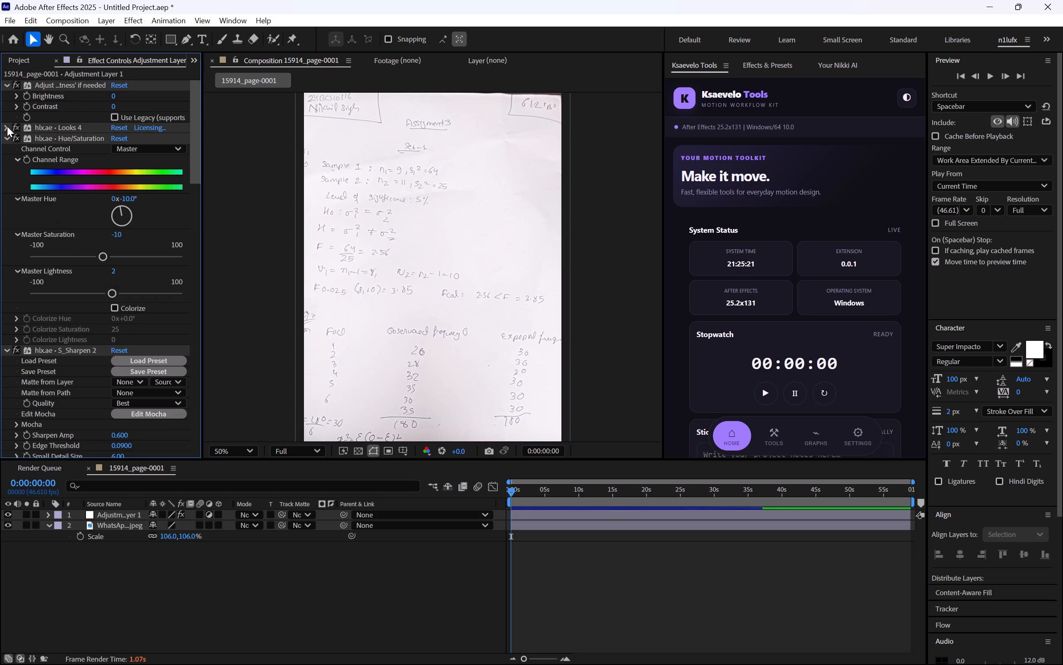
{"action": "left_click", "coordinate": [4, 86]}
{"action": "left_click", "coordinate": [5, 109]}
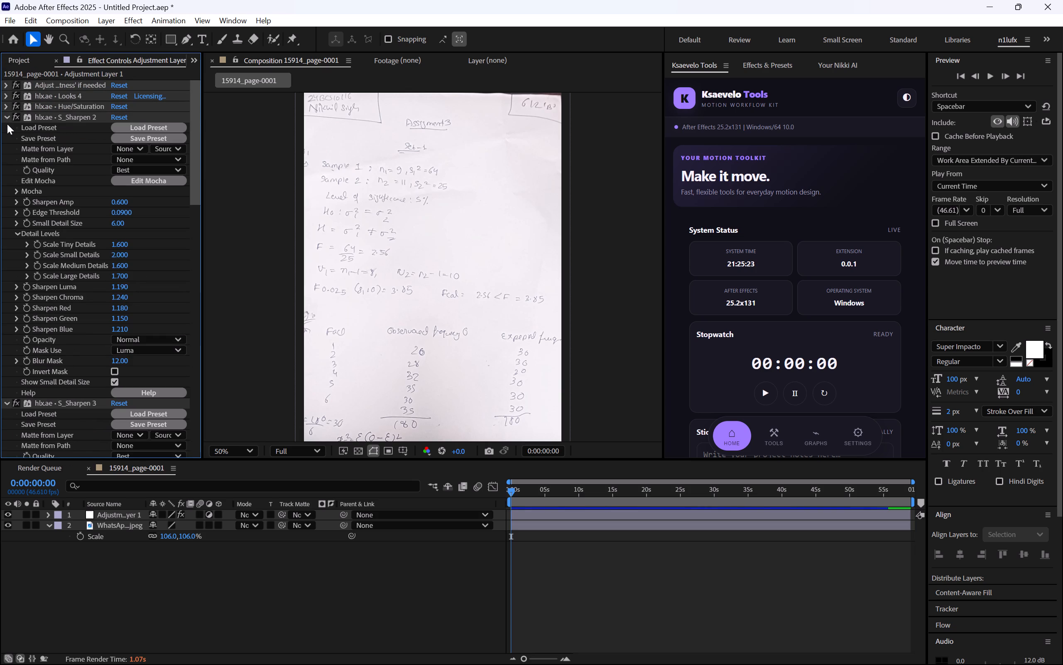
{"action": "left_click", "coordinate": [7, 120]}
{"action": "left_click", "coordinate": [7, 126]}
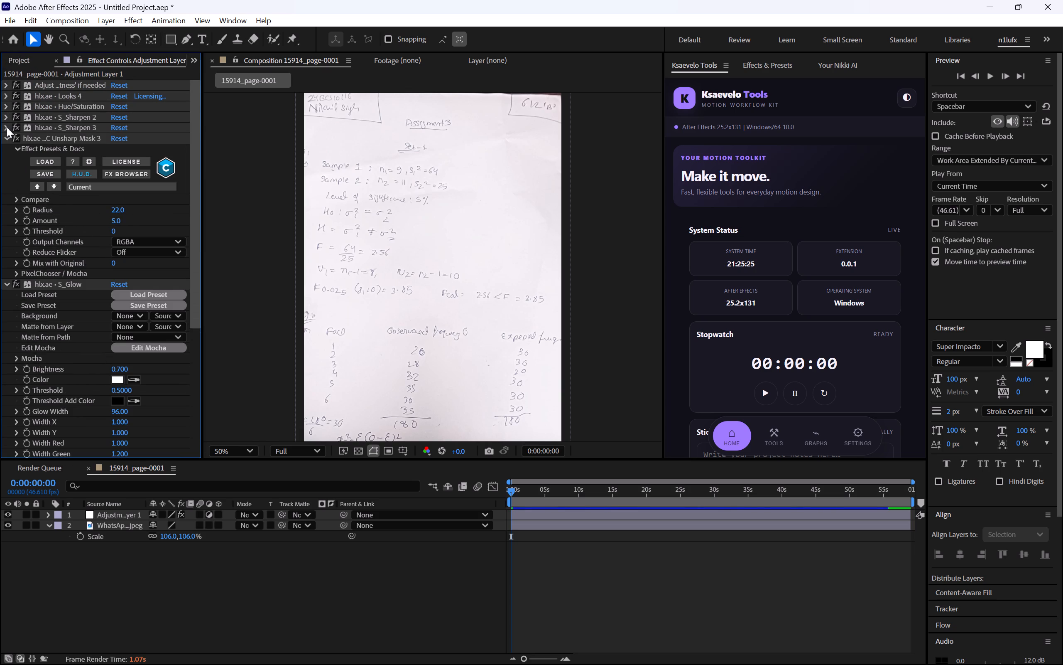
{"action": "left_click", "coordinate": [7, 135]}
{"action": "left_click", "coordinate": [4, 145]}
{"action": "left_click", "coordinate": [37, 180]}
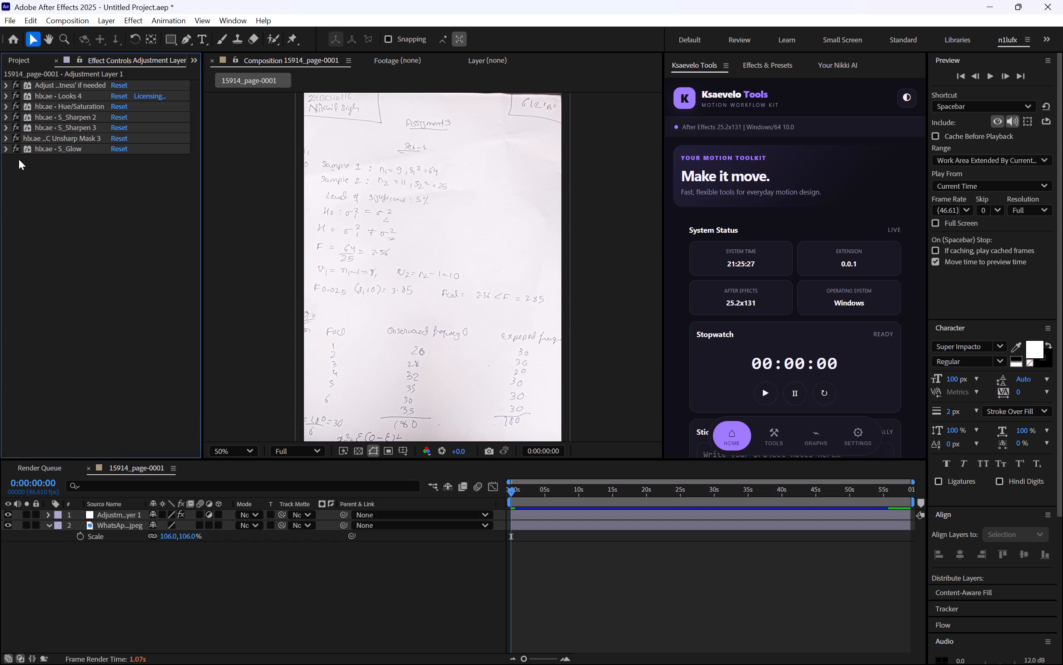
{"action": "left_click", "coordinate": [19, 151]}
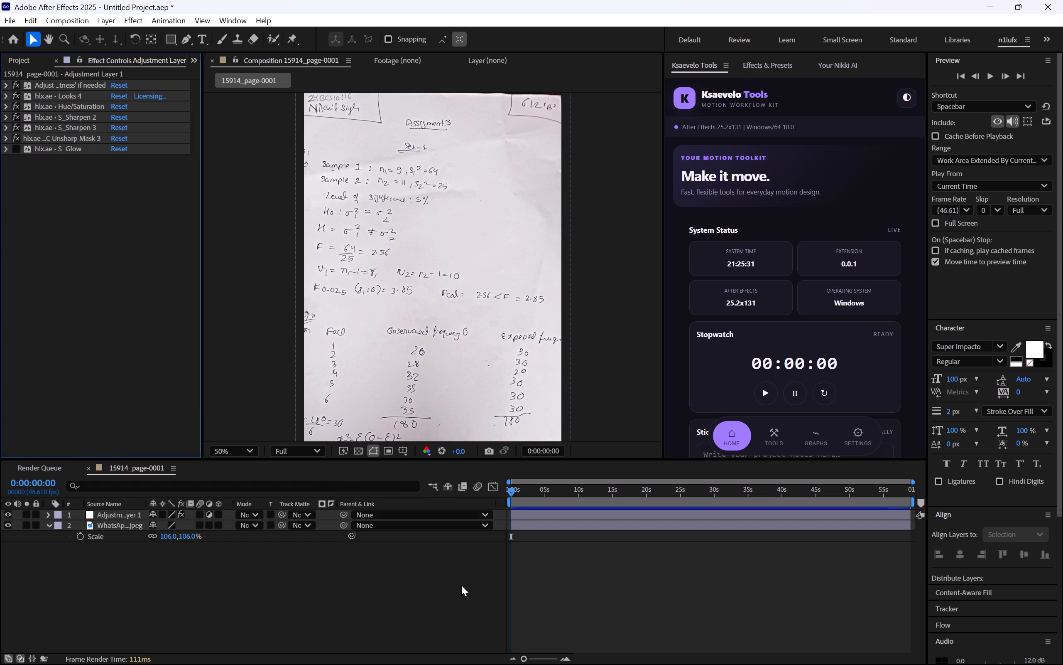
{"action": "left_click_drag", "start_coordinate": [455, 595], "coordinate": [454, 589]}
Add 15914_page-0005.jpg to the composition between the adjustment layer and the WhatsApp image.
{"action": "left_click", "coordinate": [21, 65]}
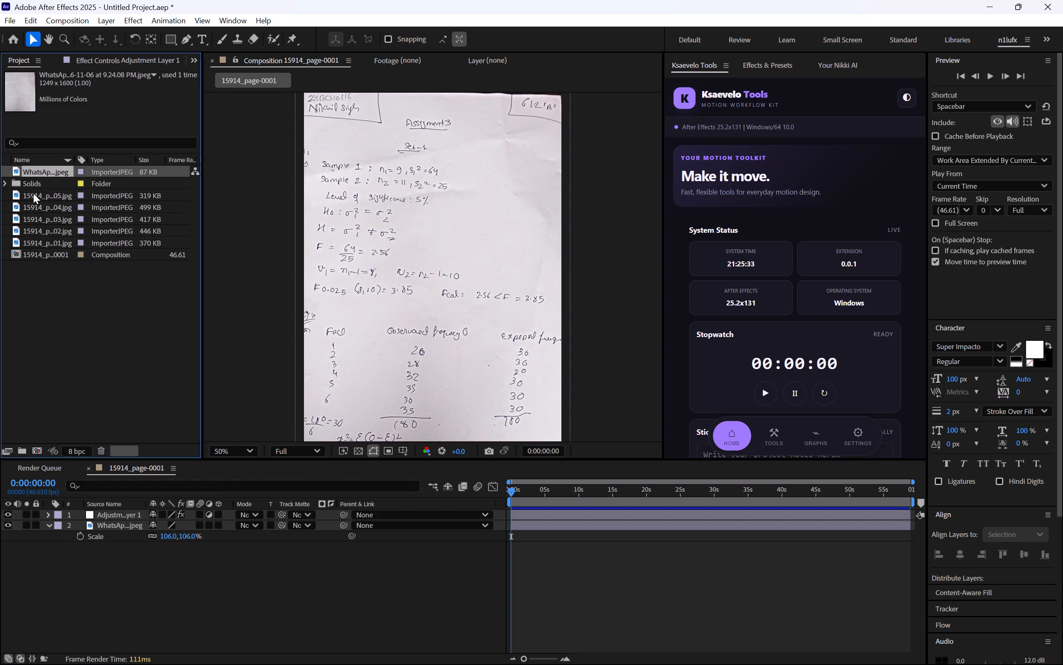
{"action": "left_click_drag", "start_coordinate": [34, 195], "coordinate": [125, 521]}
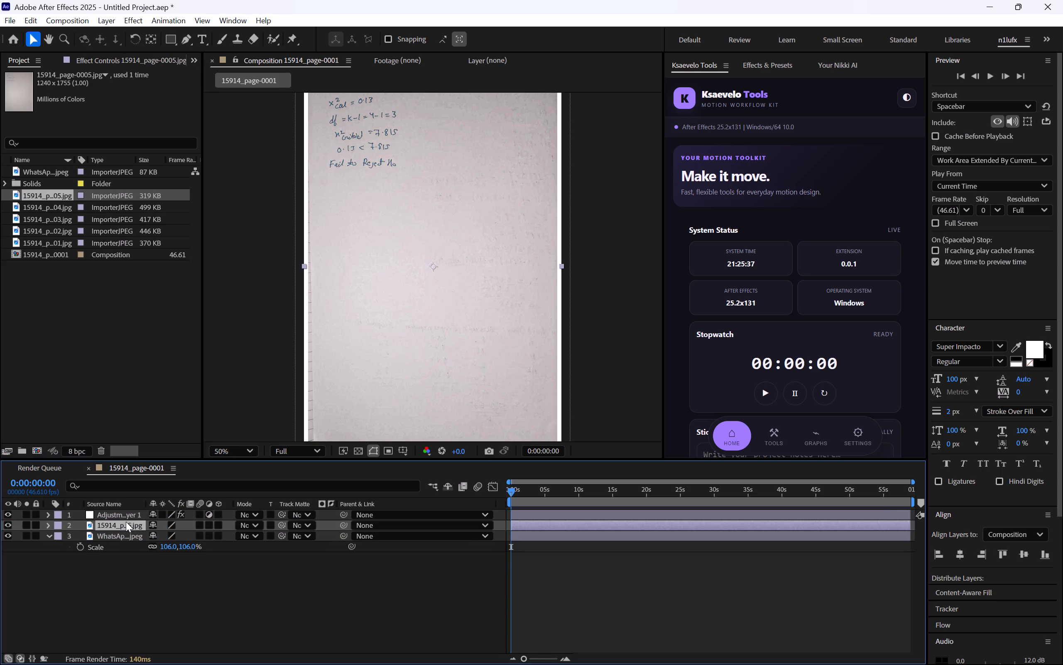
{"action": "left_click_drag", "start_coordinate": [125, 522], "coordinate": [105, 428]}
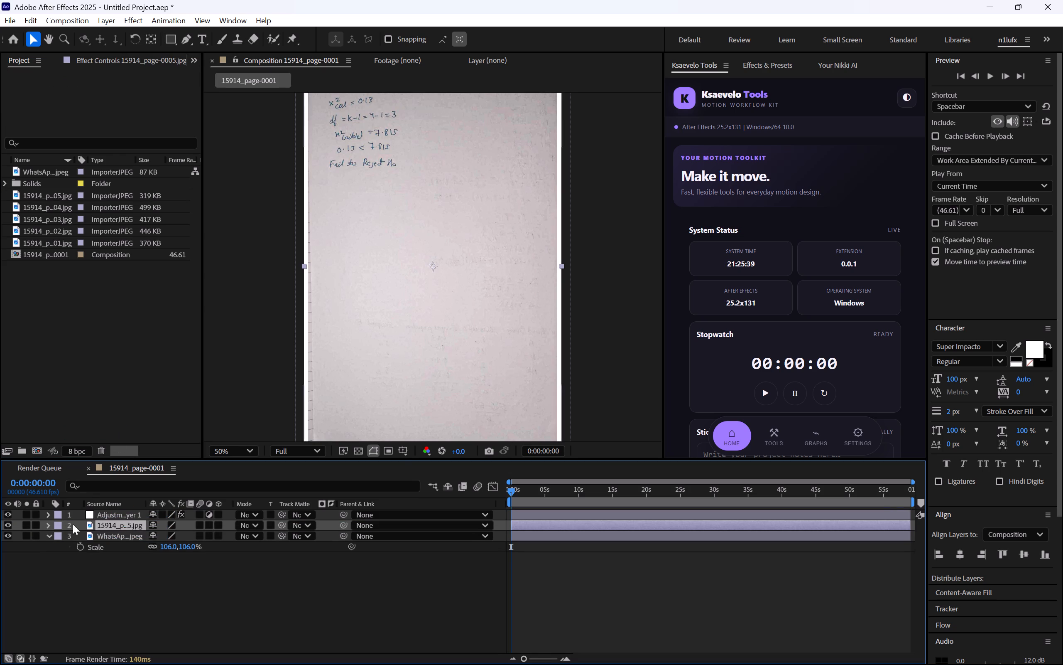
Compare the 15914_page-0005.jpg scan with the WhatsApp image, with and without the adjustment layer, by toggling layer visibility.
{"action": "left_click", "coordinate": [4, 526]}
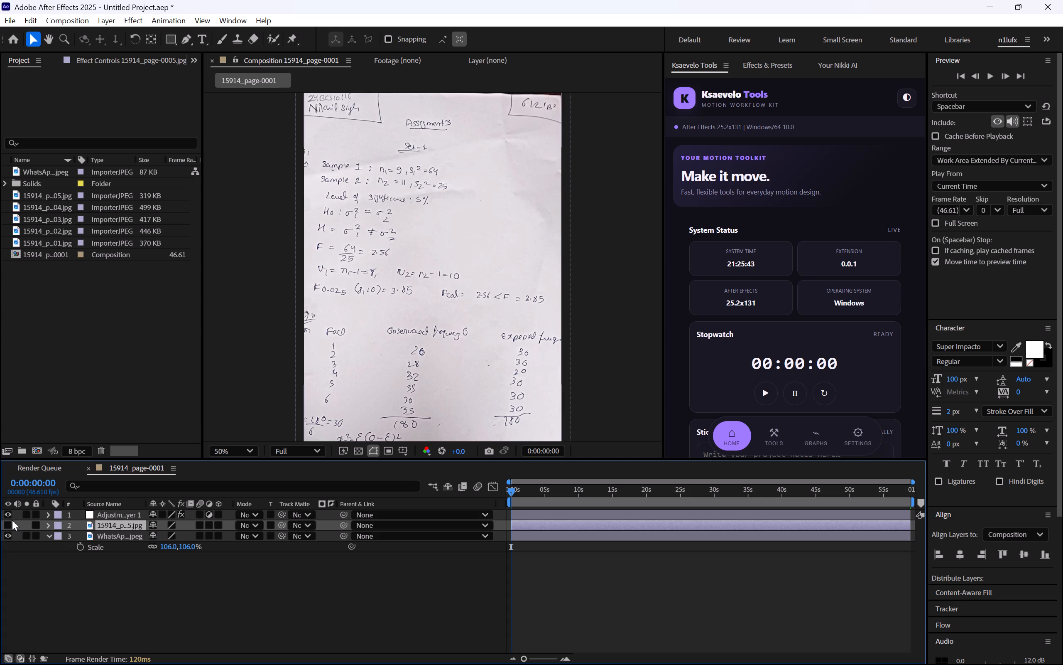
{"action": "left_click", "coordinate": [6, 523]}
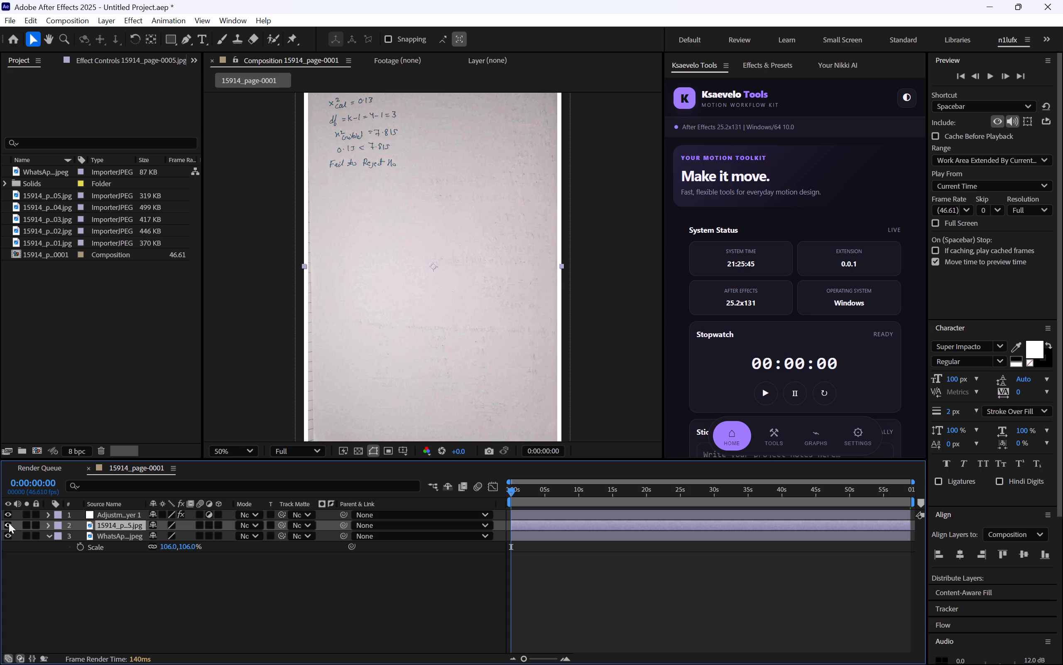
{"action": "left_click", "coordinate": [10, 523]}
{"action": "scroll", "coordinate": [355, 330], "scroll_direction": "down", "scroll_amount": 1}
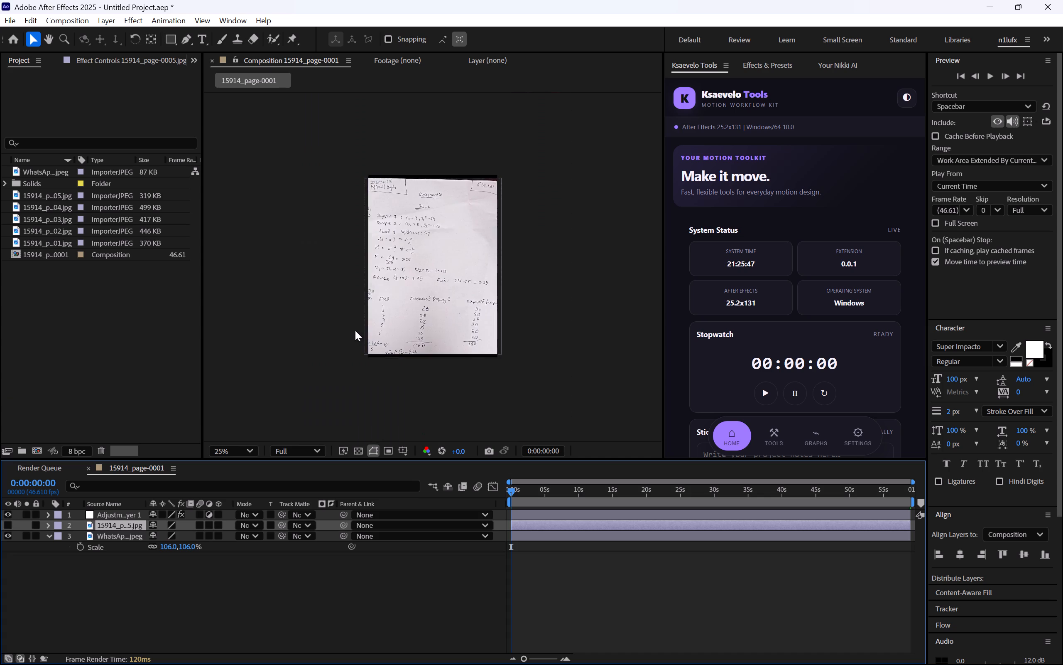
{"action": "scroll", "coordinate": [355, 330], "scroll_direction": "up", "scroll_amount": 1}
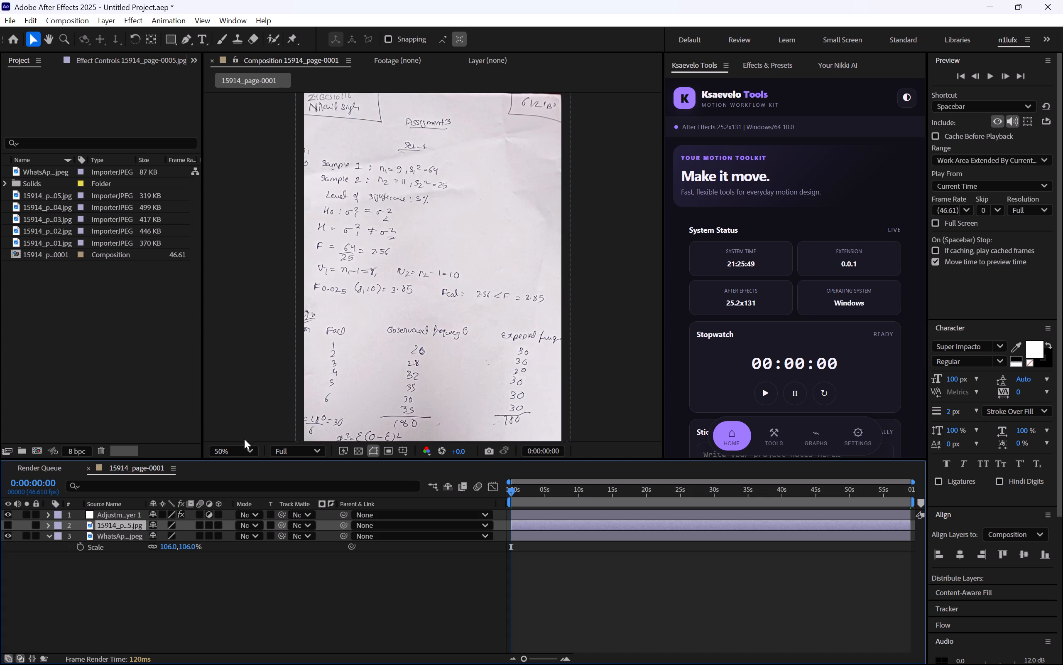
{"action": "left_click", "coordinate": [5, 530]}
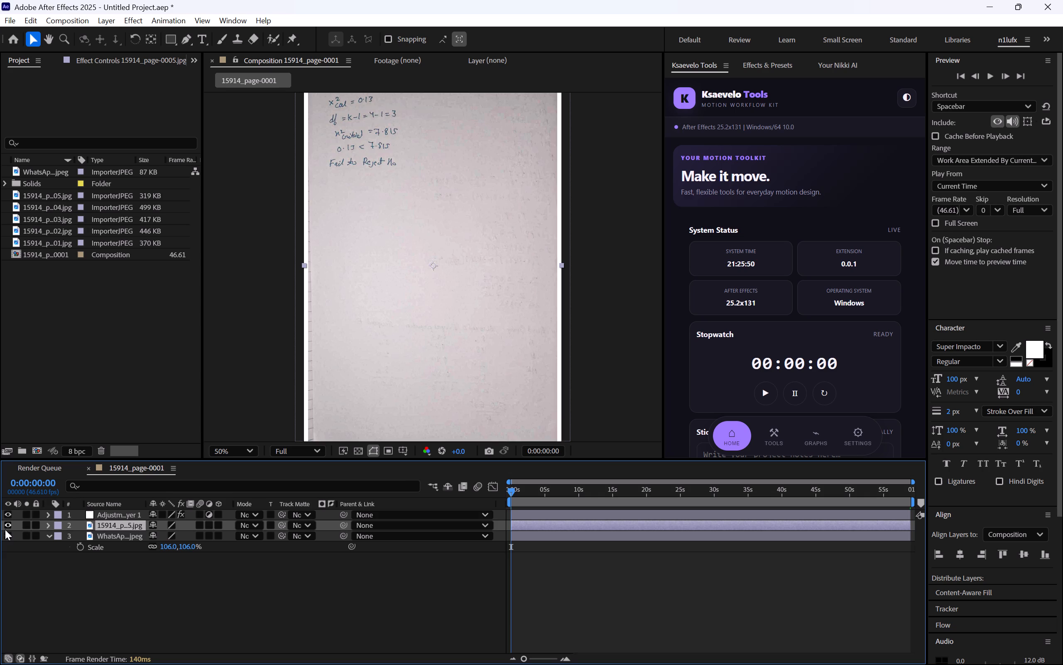
{"action": "left_click", "coordinate": [7, 529]}
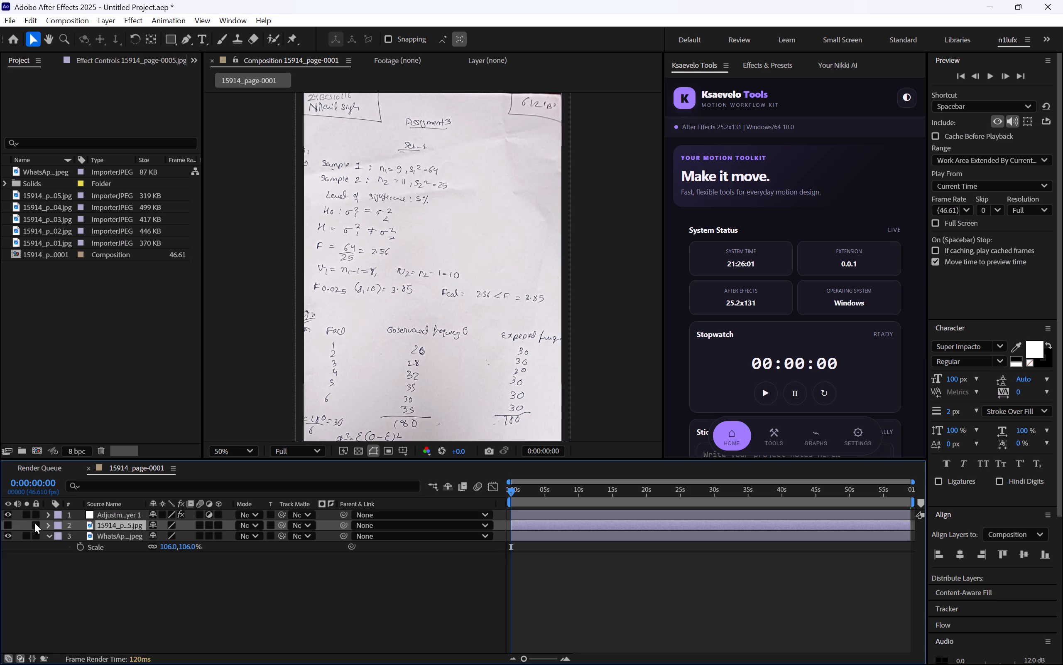
{"action": "left_click", "coordinate": [5, 525]}
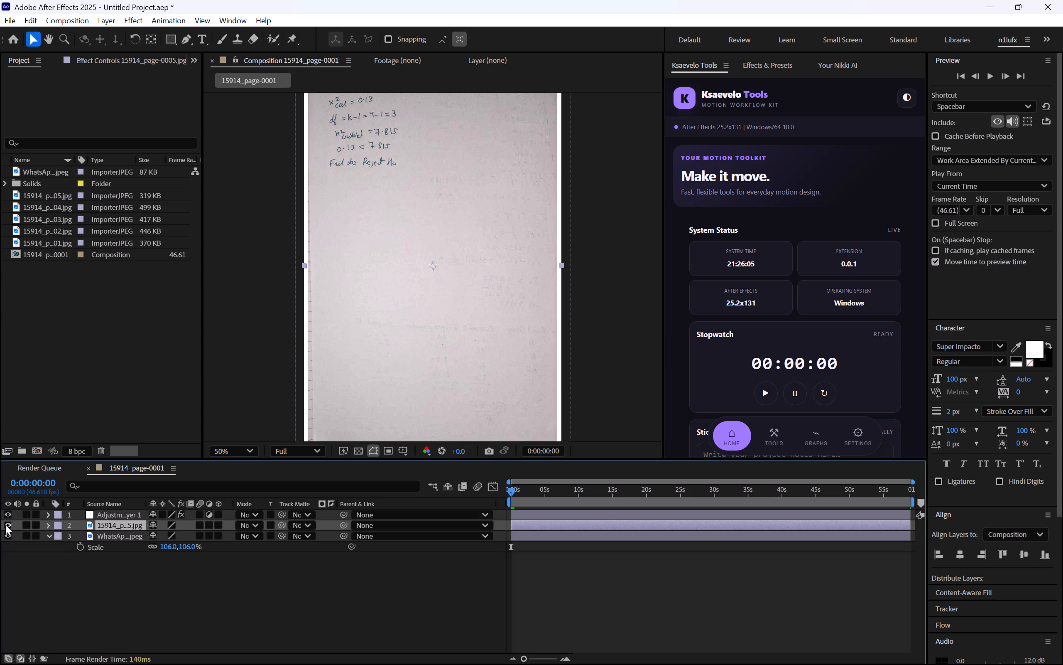
{"action": "left_click", "coordinate": [7, 535]}
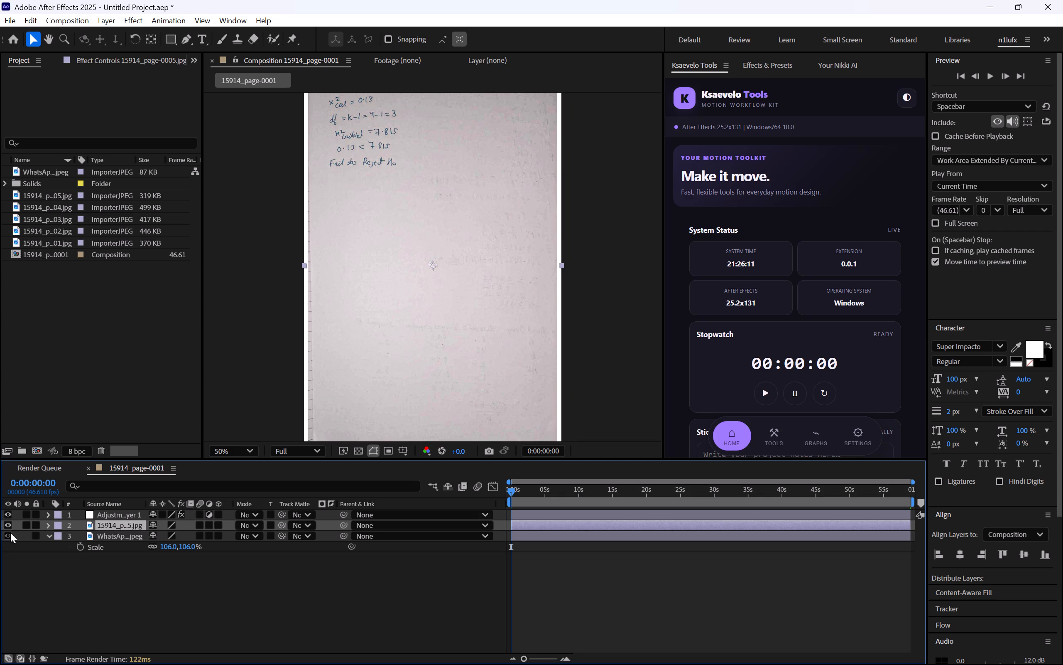
{"action": "left_click", "coordinate": [5, 516]}
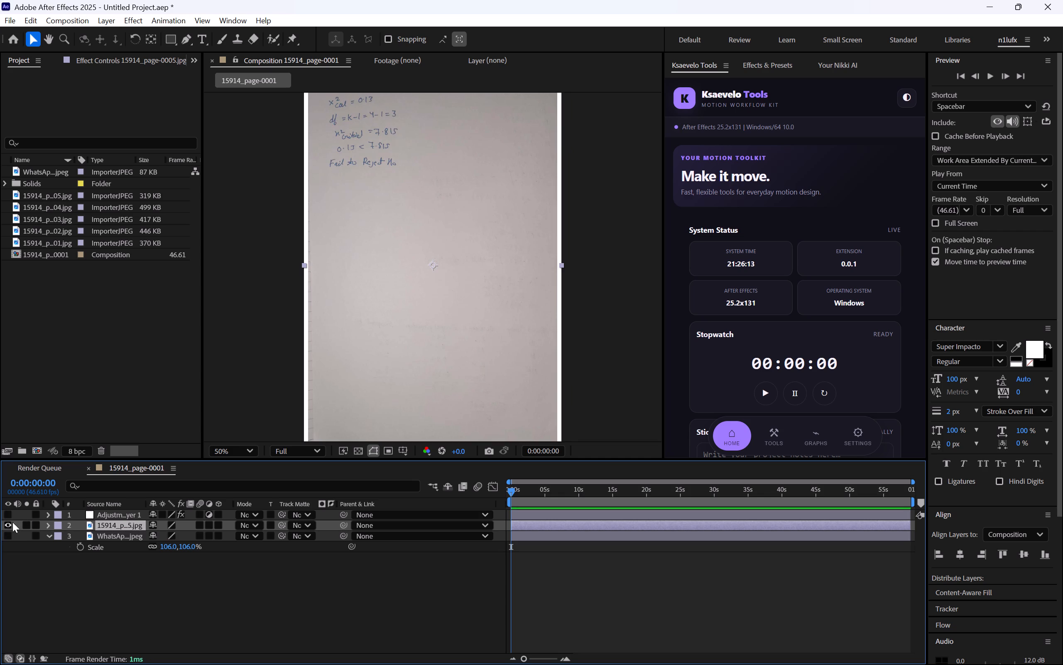
{"action": "left_click", "coordinate": [7, 513]}
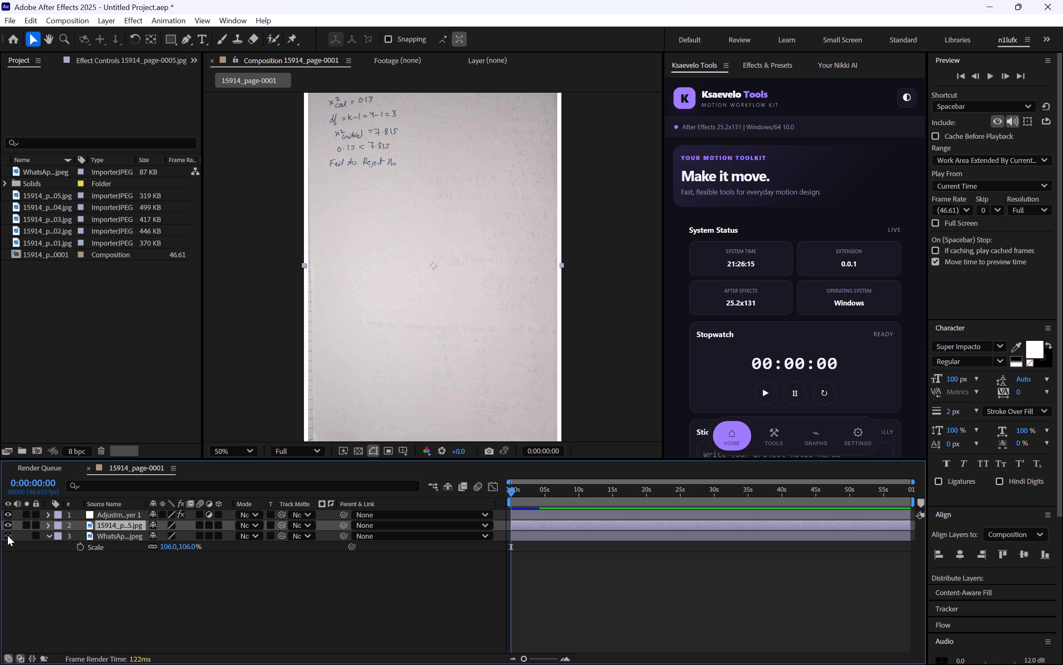
{"action": "left_click", "coordinate": [7, 535]}
{"action": "left_click", "coordinate": [10, 524]}
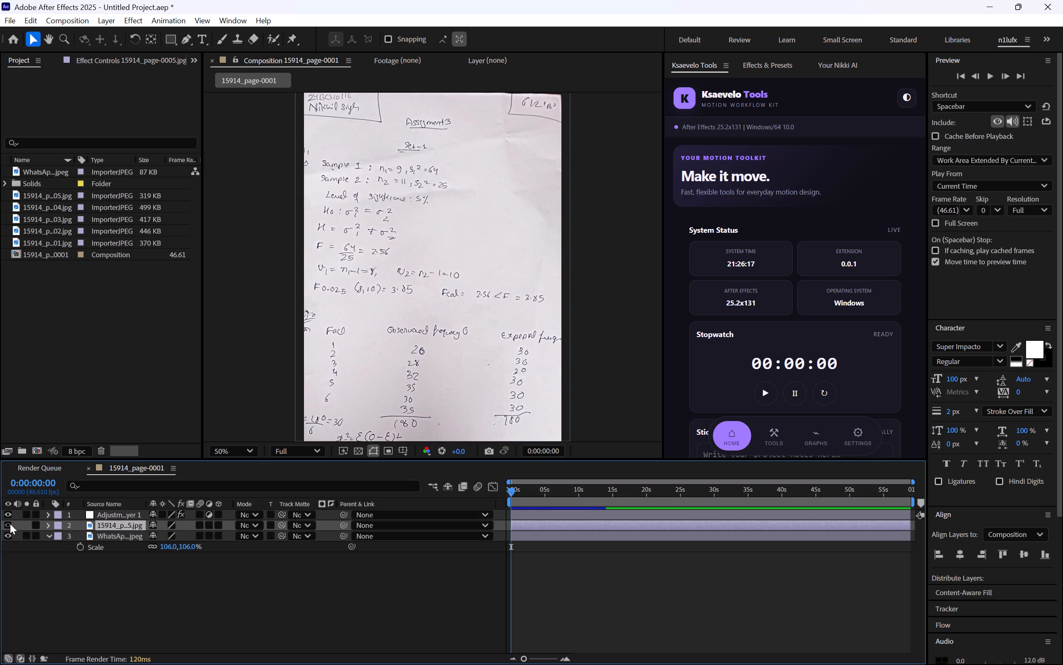
{"action": "left_click", "coordinate": [10, 524]}
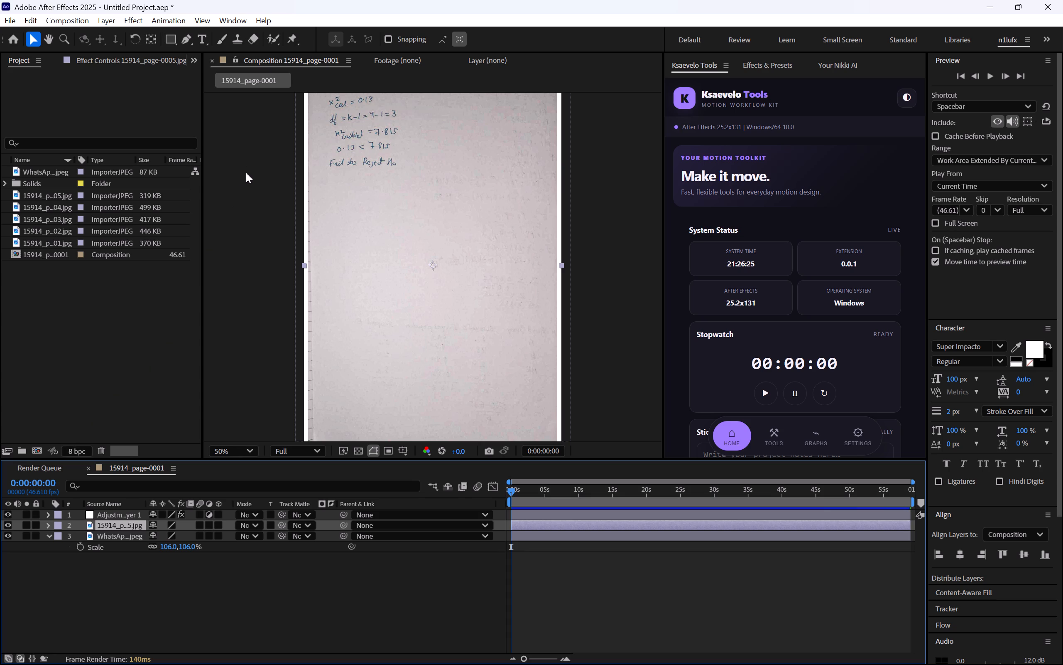
{"action": "left_click", "coordinate": [290, 589]}
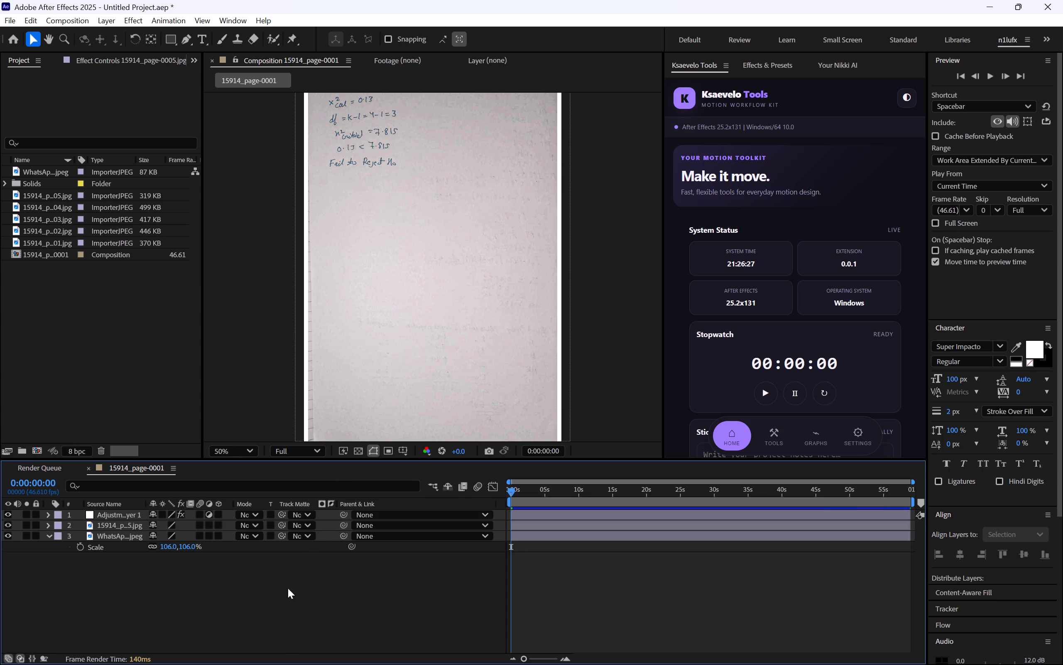
{"action": "left_click", "coordinate": [7, 524]}
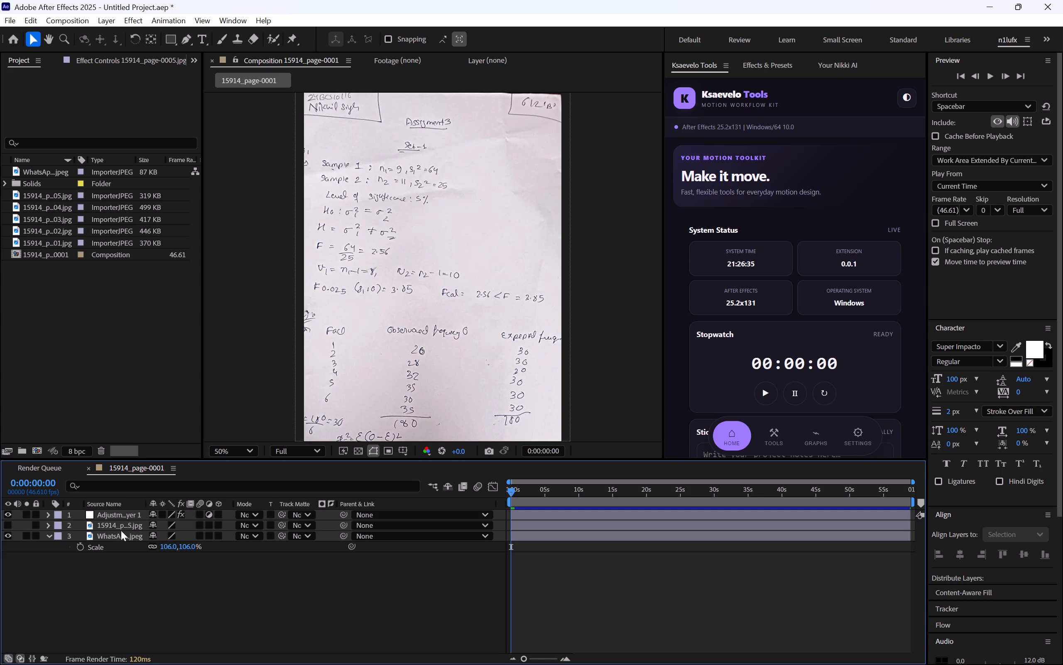
{"action": "scroll", "coordinate": [399, 357], "scroll_direction": "down", "scroll_amount": 1}
{"action": "scroll", "coordinate": [399, 357], "scroll_direction": "up", "scroll_amount": 1}
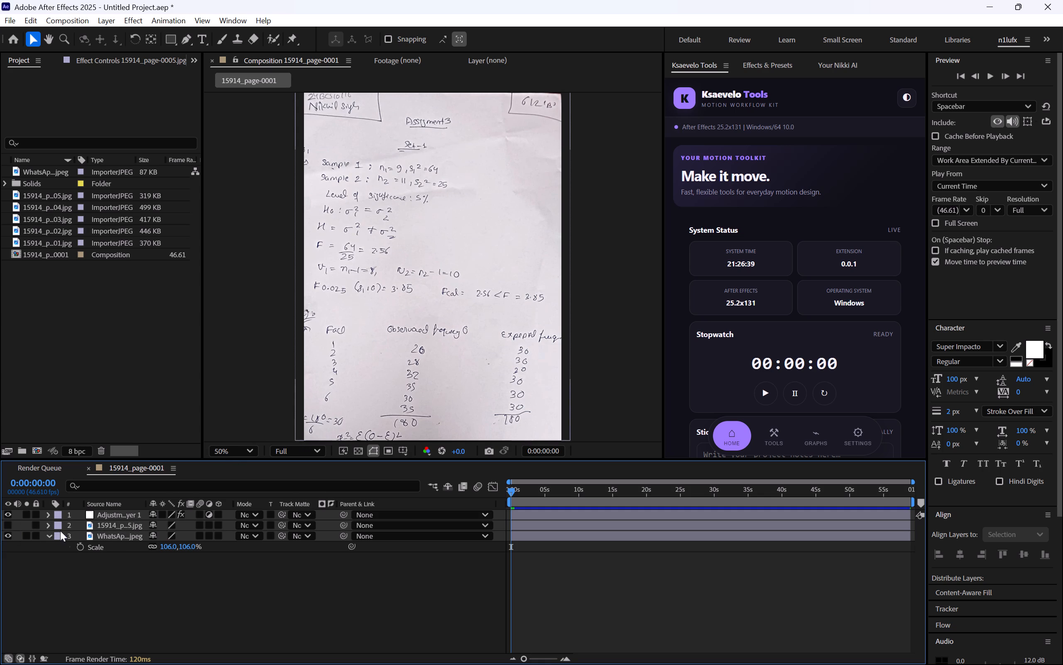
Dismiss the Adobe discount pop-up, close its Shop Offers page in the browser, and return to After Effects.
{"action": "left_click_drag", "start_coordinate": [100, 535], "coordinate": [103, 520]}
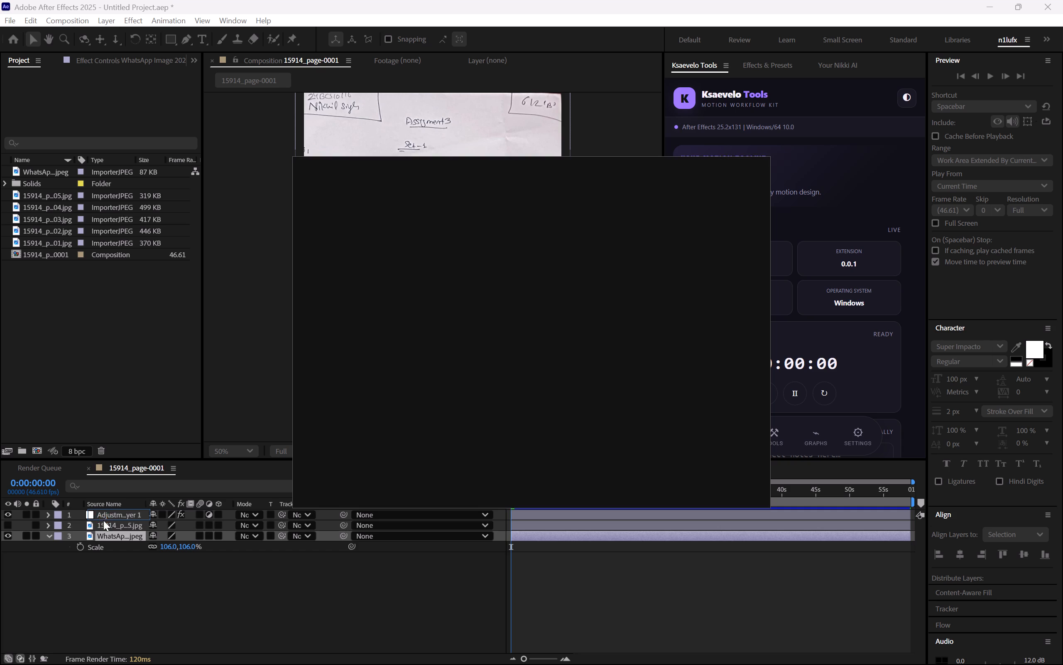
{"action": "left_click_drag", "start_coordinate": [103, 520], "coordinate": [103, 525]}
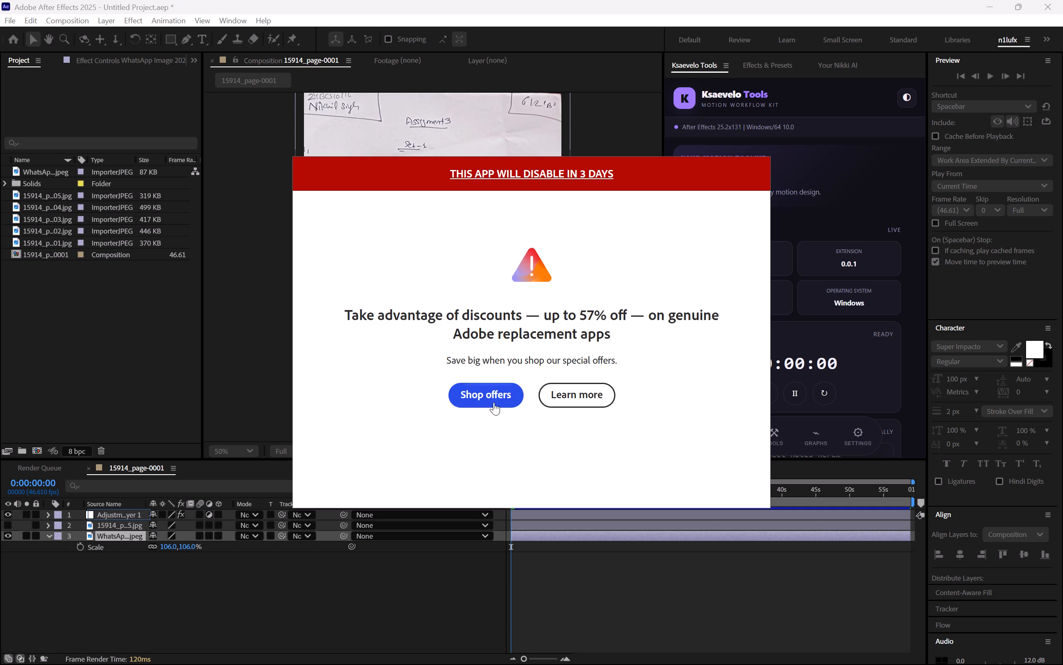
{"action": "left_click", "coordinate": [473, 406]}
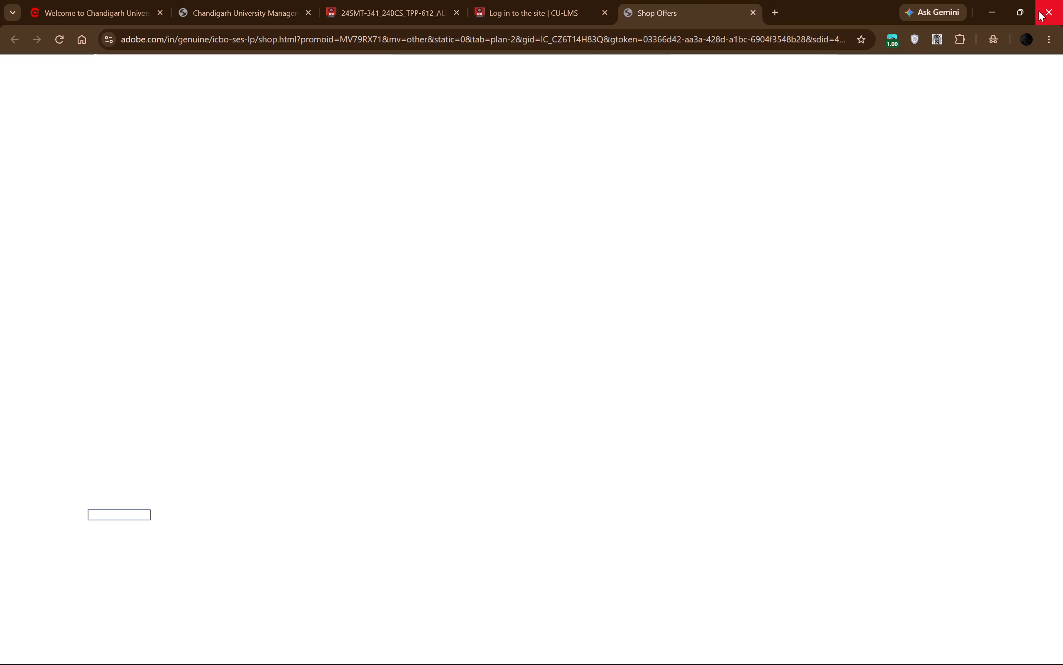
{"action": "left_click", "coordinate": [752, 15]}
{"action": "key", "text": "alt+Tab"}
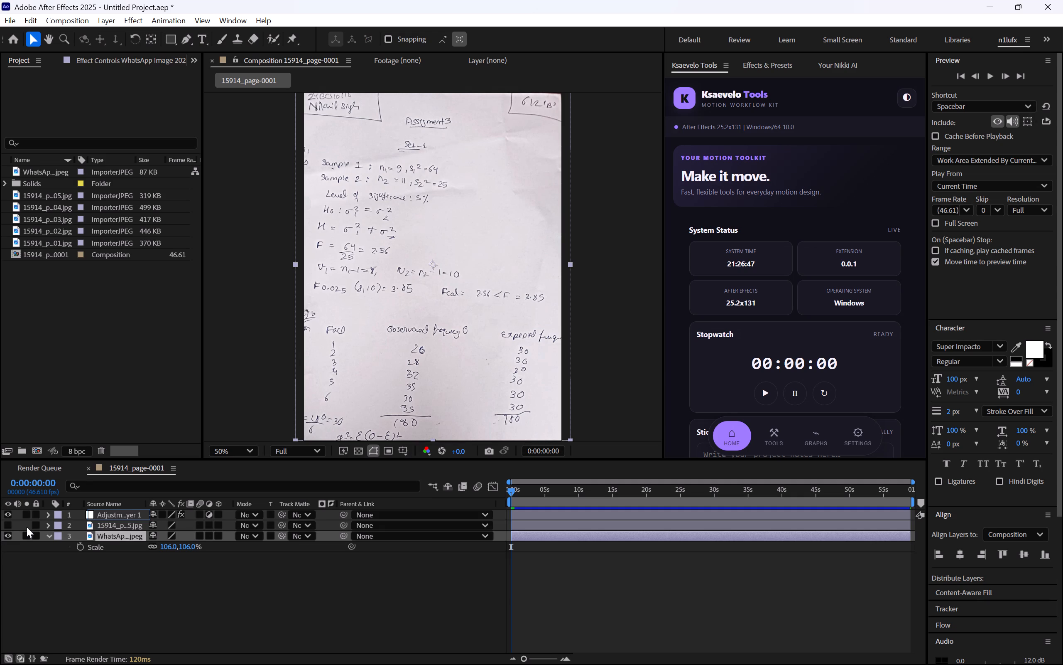
Move the WhatsApp image layer above the 15914_page-0005.jpg layer, keeping it below the adjustment layer.
{"action": "left_click_drag", "start_coordinate": [116, 525], "coordinate": [113, 551]}
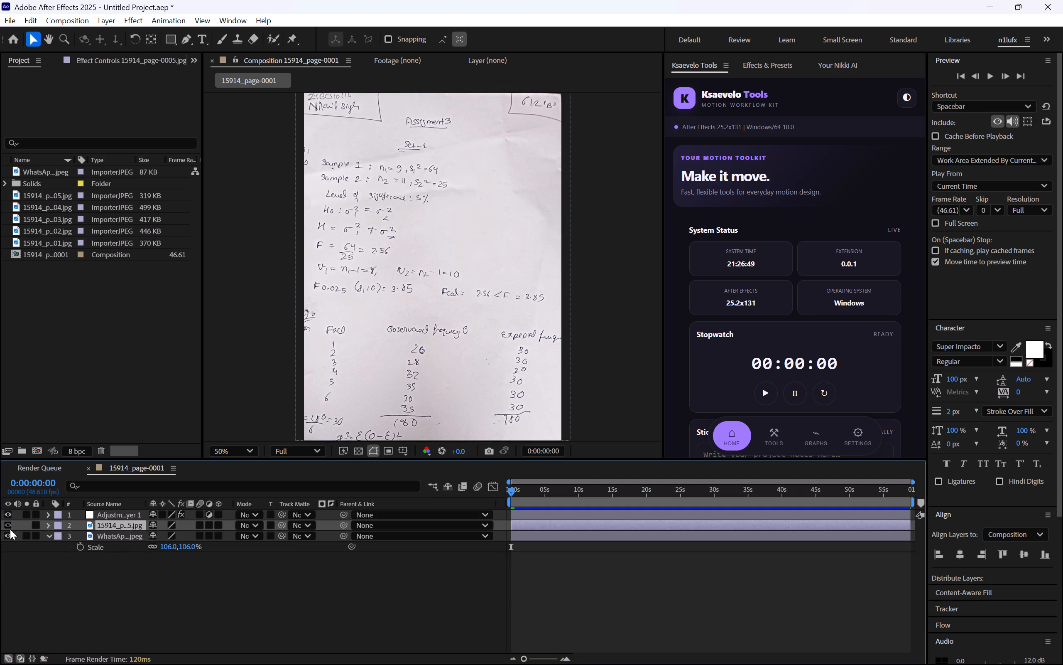
{"action": "left_click_drag", "start_coordinate": [111, 534], "coordinate": [115, 520]}
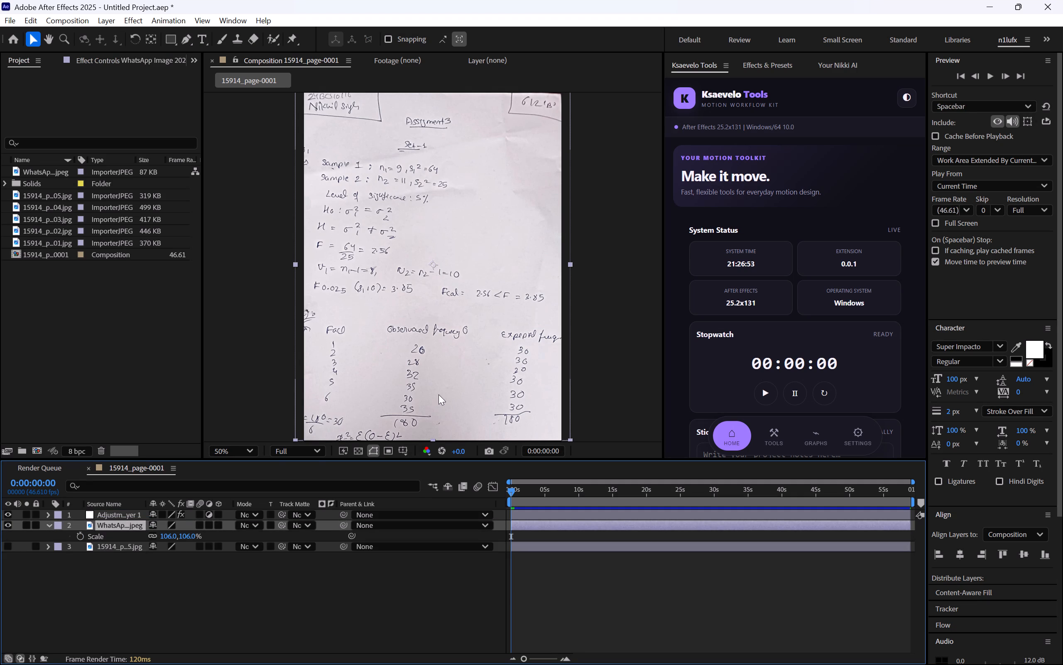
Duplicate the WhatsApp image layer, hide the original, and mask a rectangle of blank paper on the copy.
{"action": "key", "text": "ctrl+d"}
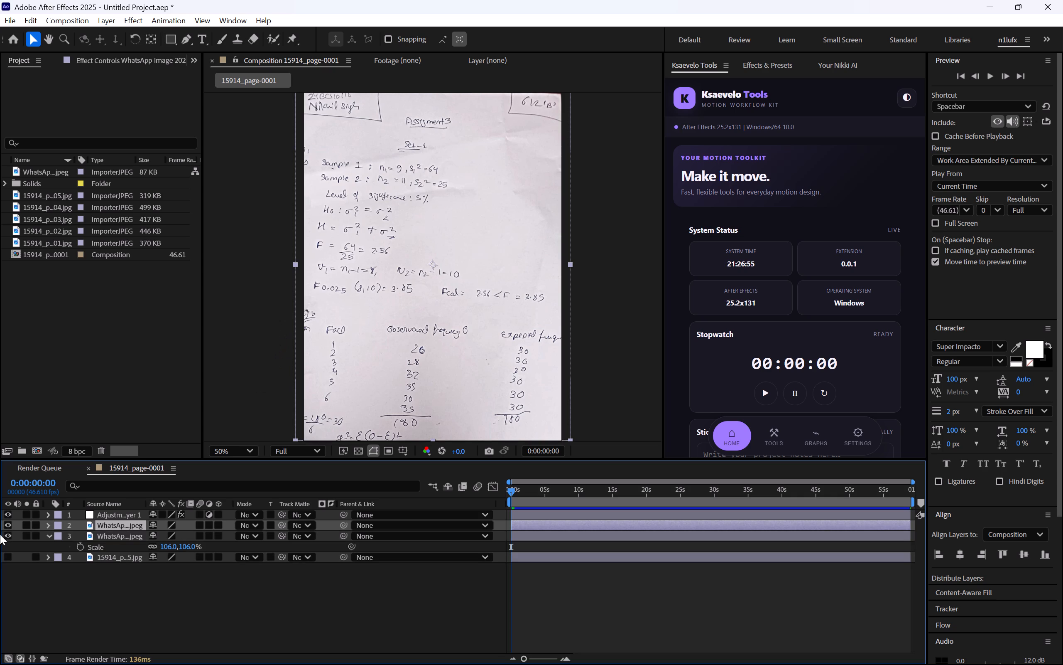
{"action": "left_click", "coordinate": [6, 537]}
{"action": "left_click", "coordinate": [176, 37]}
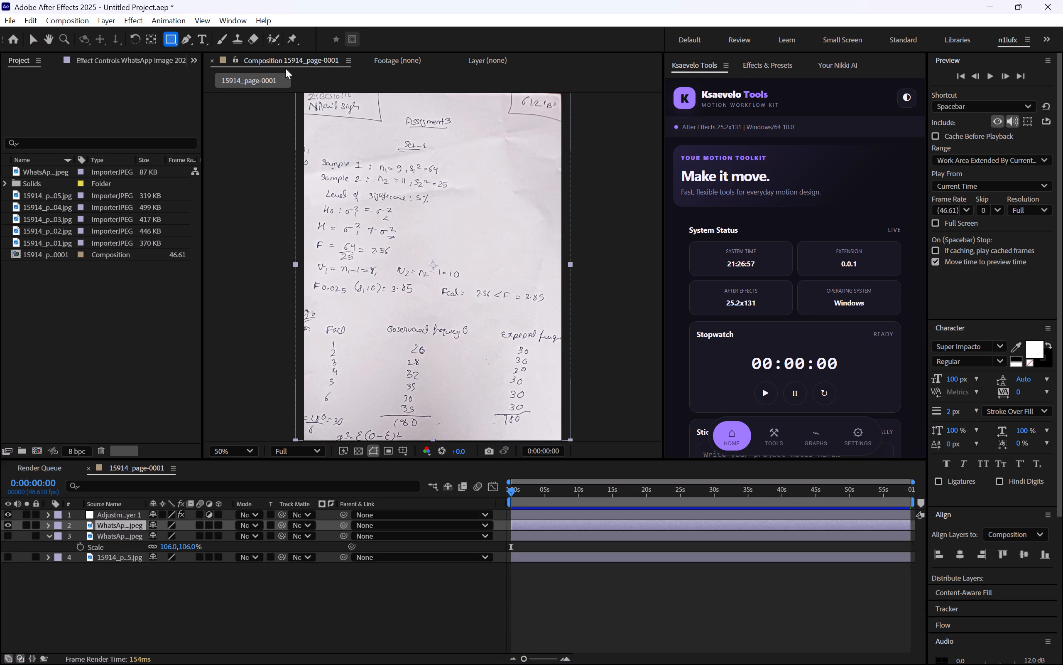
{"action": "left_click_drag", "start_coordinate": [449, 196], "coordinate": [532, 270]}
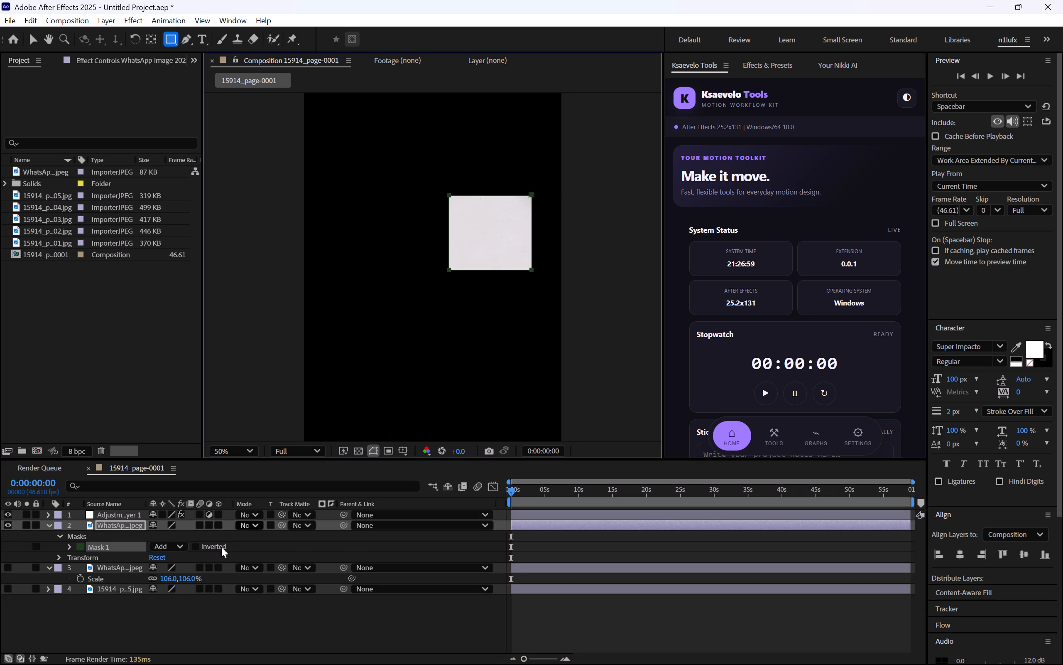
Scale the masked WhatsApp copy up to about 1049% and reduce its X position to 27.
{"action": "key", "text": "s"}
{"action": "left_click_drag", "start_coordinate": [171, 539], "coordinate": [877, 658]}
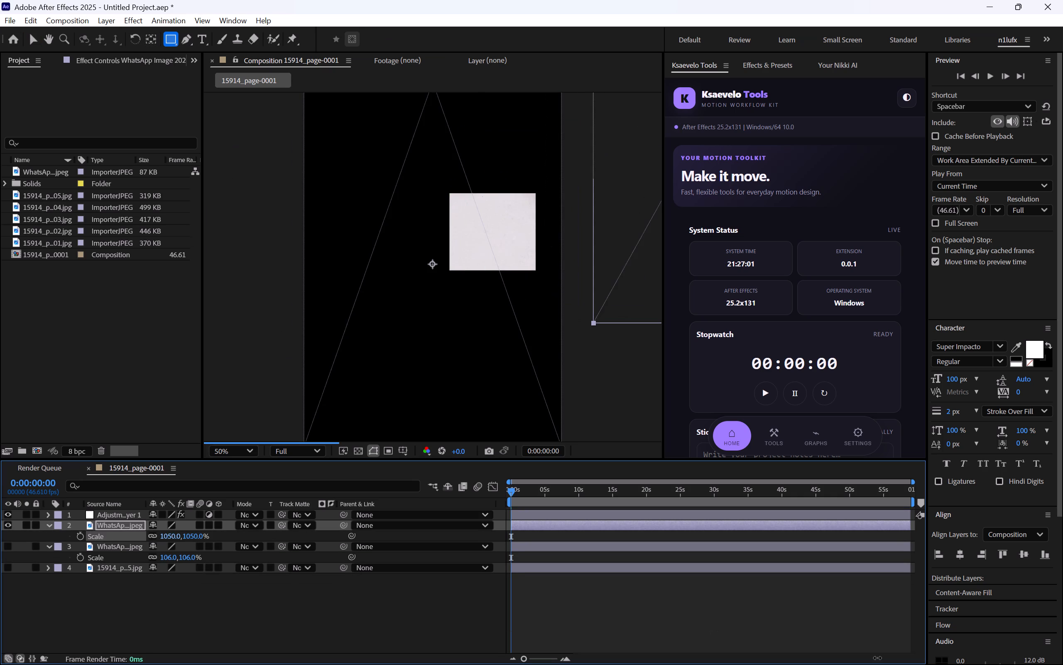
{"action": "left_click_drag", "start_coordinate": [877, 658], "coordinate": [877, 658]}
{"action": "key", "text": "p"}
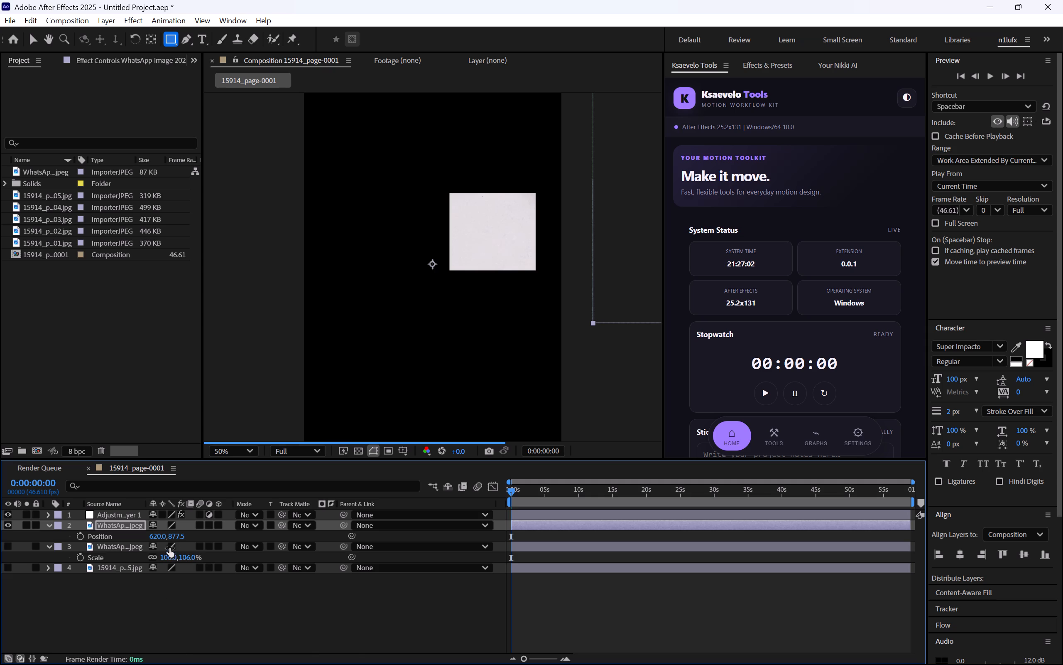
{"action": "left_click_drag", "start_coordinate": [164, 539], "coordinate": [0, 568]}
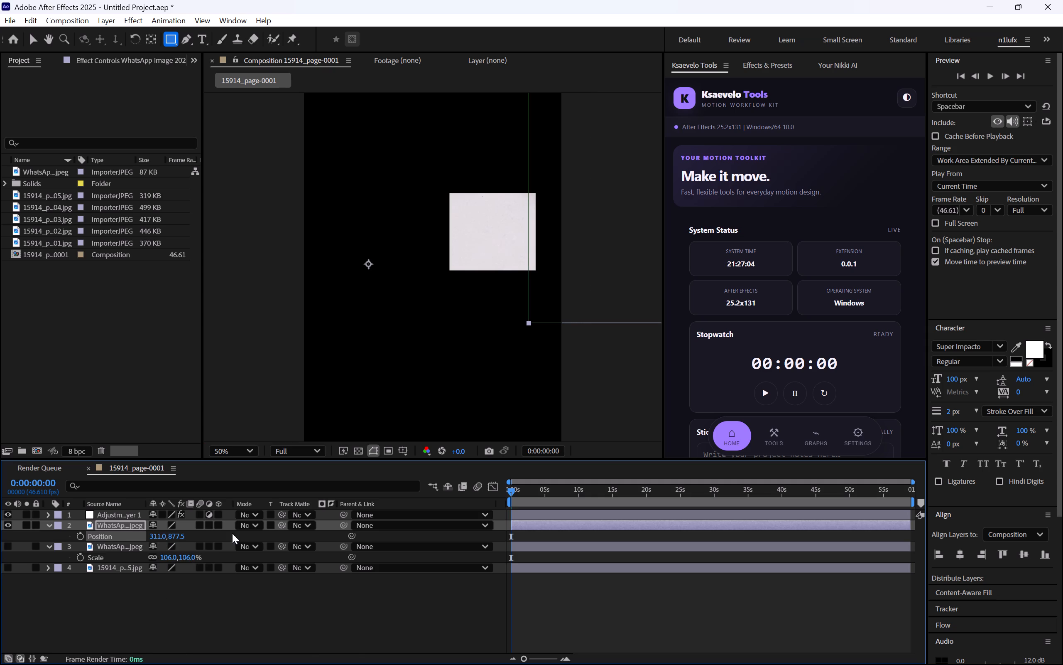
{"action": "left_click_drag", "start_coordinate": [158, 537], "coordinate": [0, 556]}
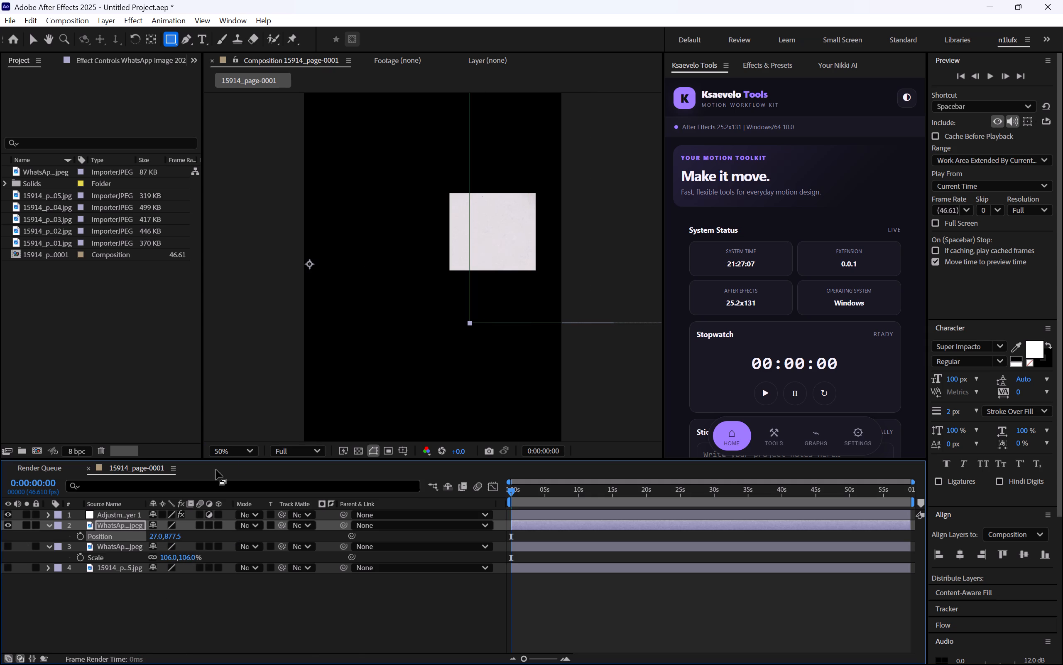
Set the composition preview resolution to Quarter.
{"action": "left_click", "coordinate": [301, 457]}
{"action": "left_click", "coordinate": [286, 531]}
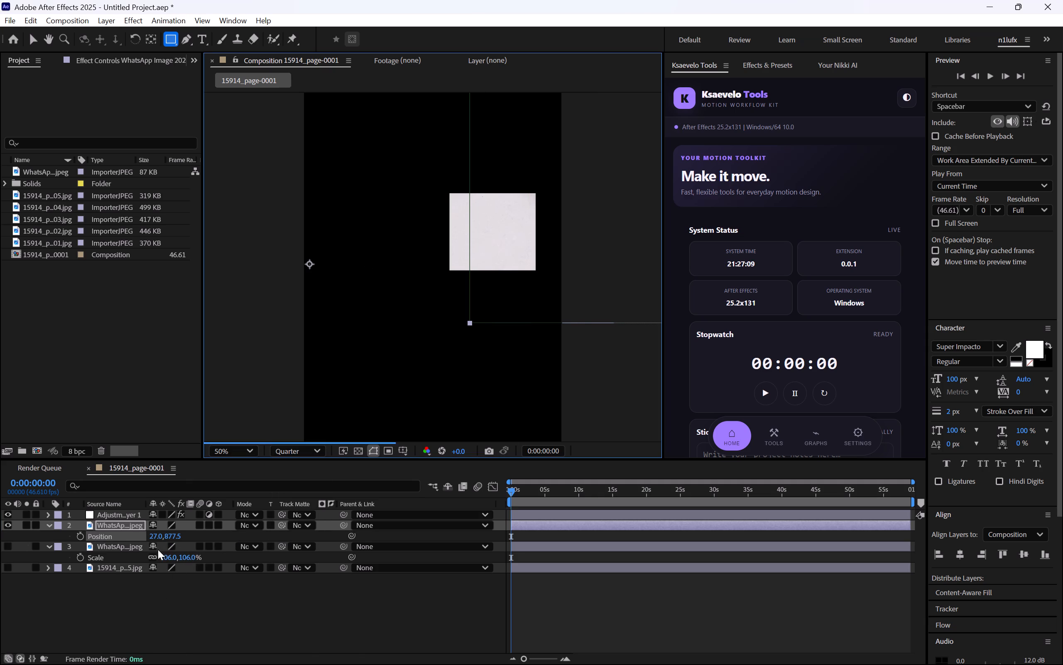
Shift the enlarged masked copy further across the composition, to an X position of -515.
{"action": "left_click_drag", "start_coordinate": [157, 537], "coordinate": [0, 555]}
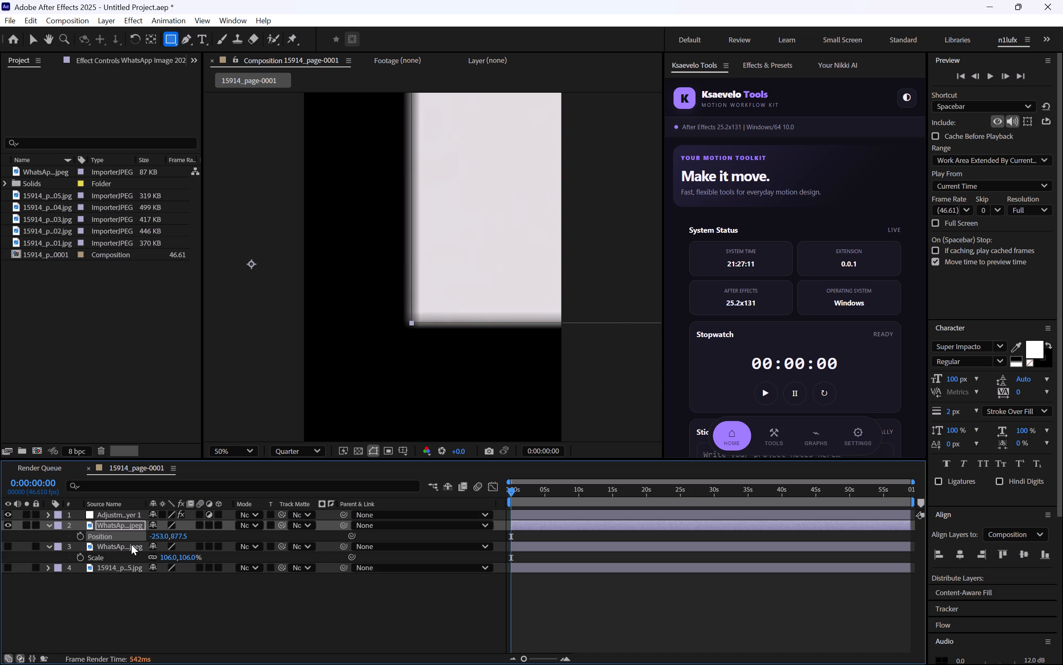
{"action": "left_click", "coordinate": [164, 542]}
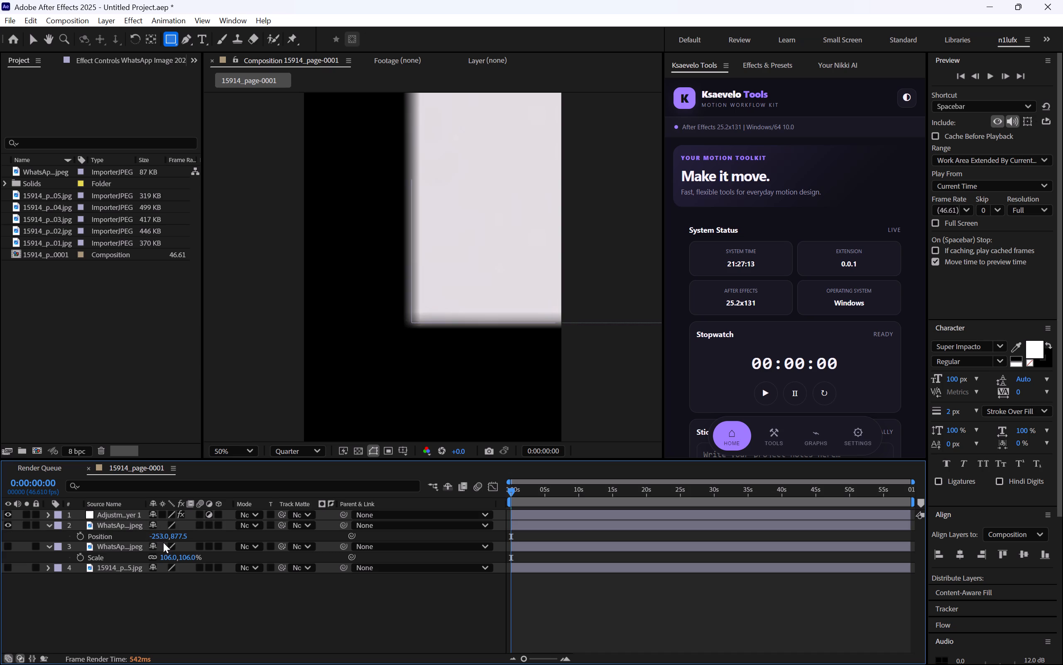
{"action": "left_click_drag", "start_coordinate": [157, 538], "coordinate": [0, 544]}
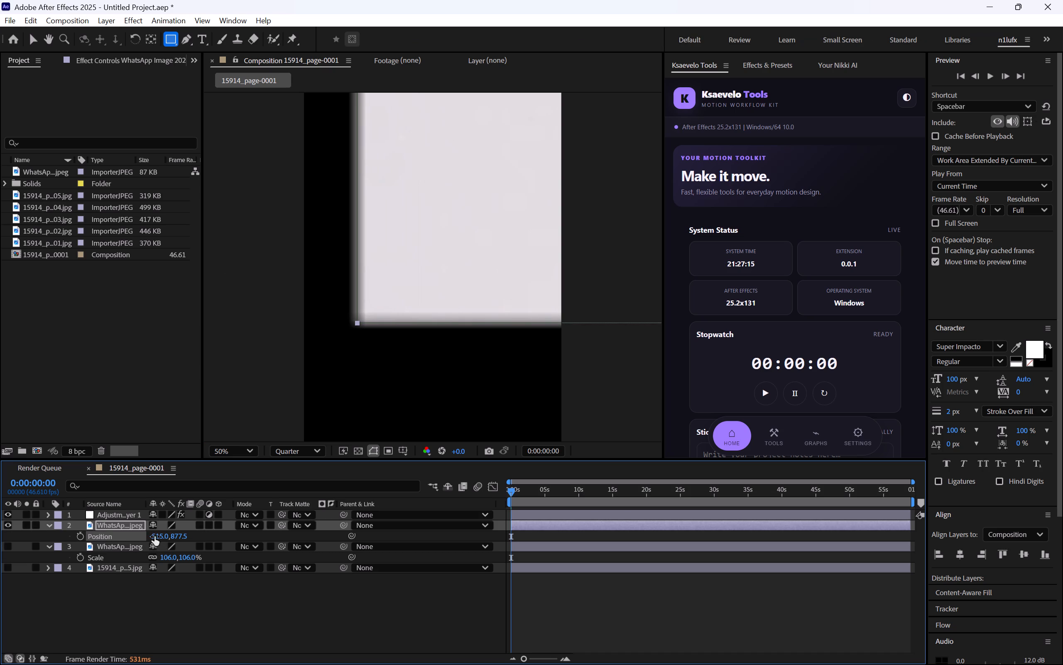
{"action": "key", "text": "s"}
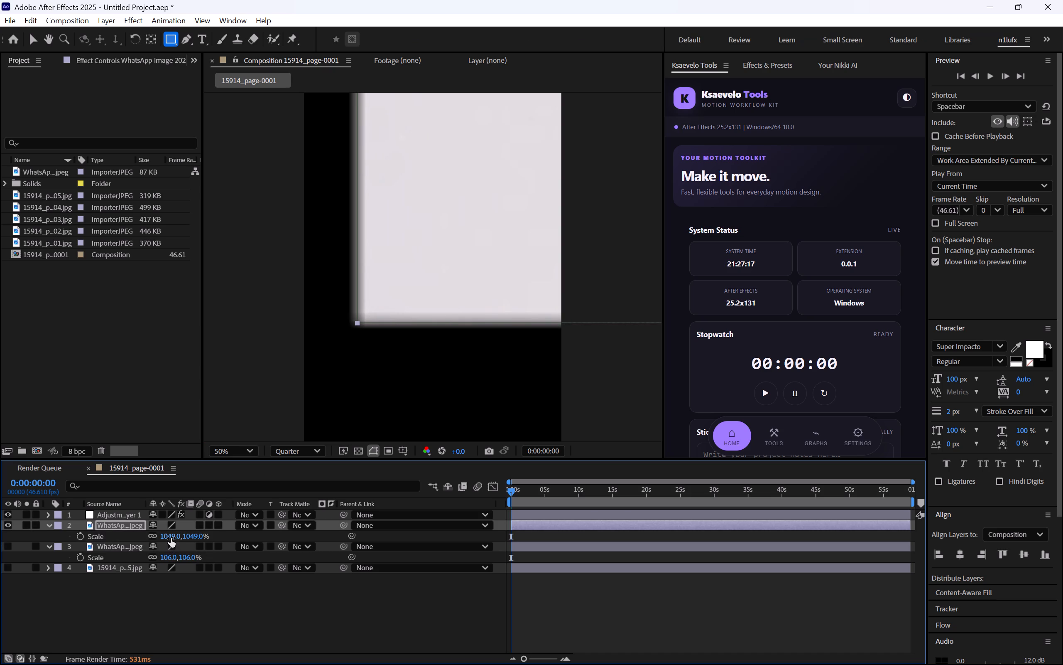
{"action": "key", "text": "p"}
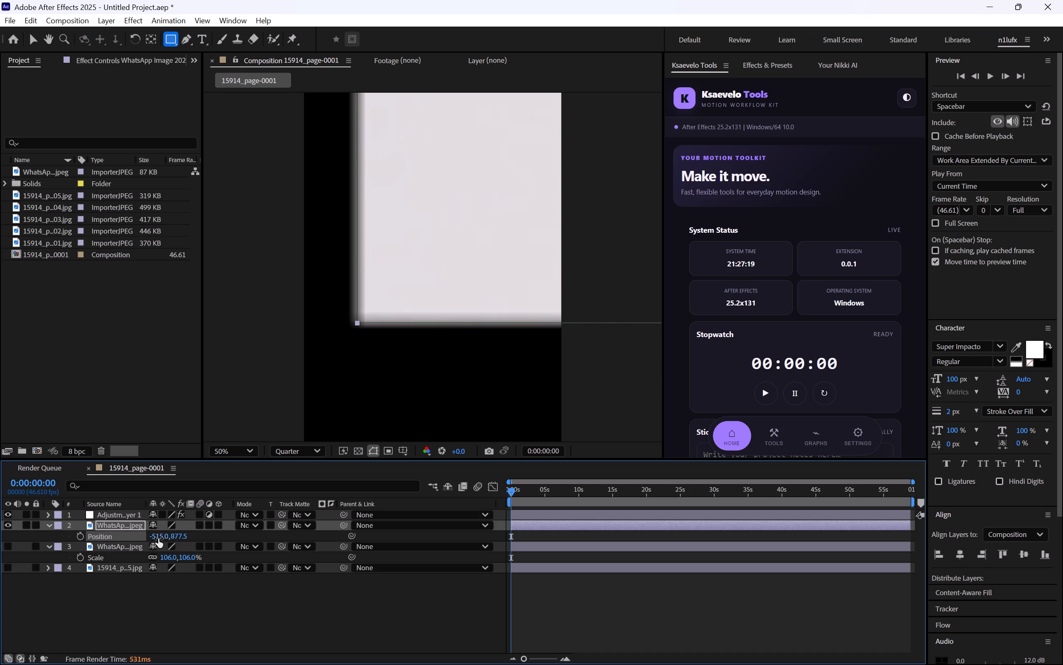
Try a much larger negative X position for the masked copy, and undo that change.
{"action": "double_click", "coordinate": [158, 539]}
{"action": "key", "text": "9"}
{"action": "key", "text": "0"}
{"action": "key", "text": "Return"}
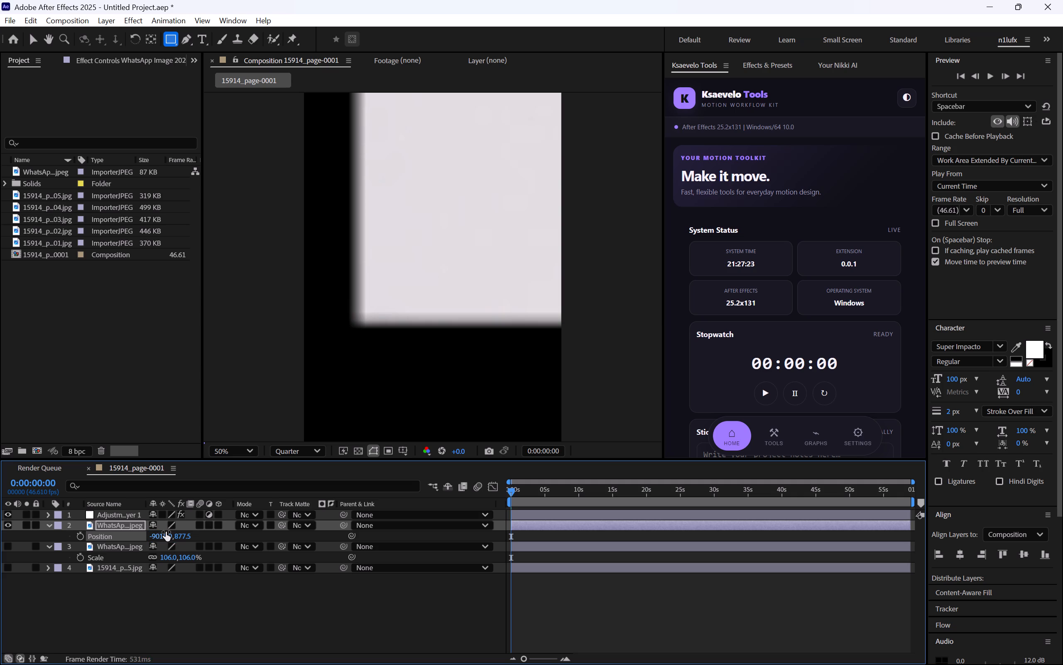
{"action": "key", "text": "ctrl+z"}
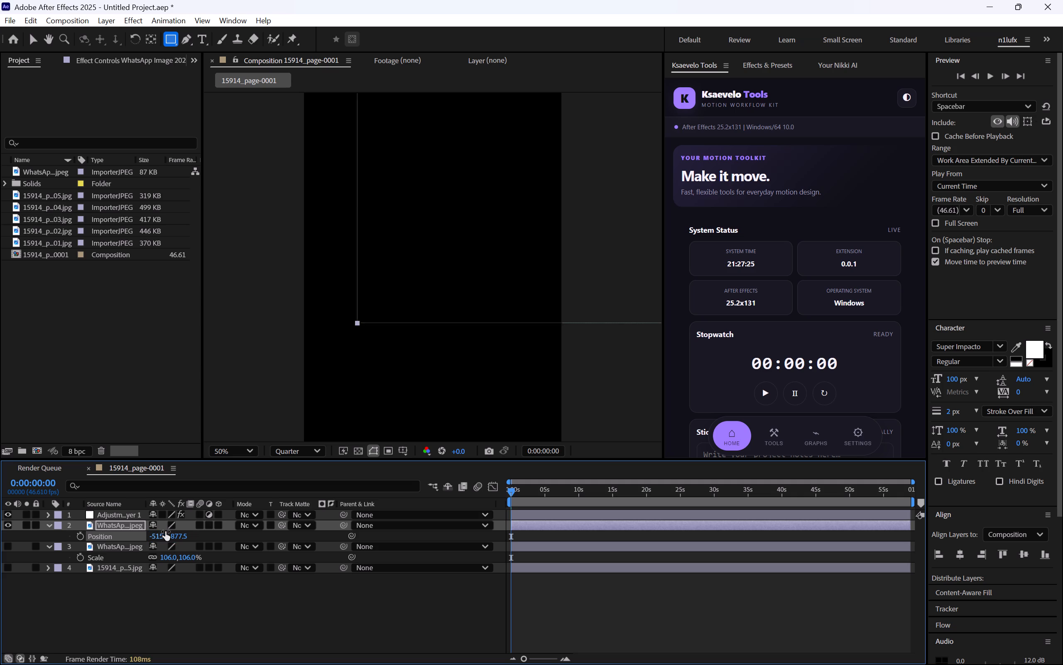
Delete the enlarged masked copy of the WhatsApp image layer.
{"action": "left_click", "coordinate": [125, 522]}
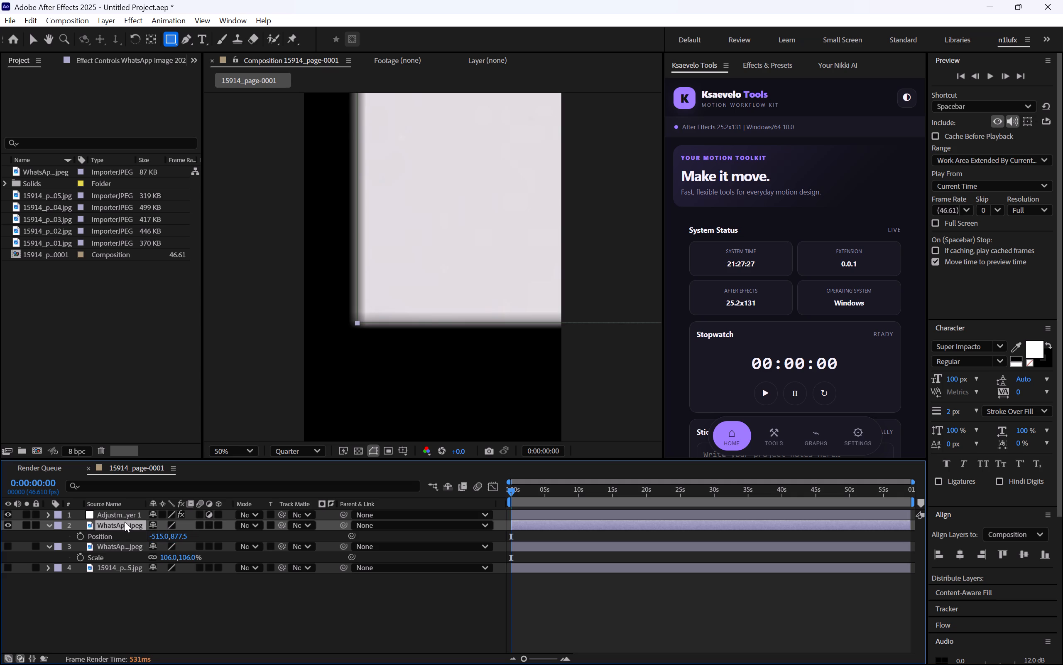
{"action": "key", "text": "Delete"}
Duplicate the remaining WhatsApp image layer and make both copies visible.
{"action": "left_click", "coordinate": [120, 529]}
{"action": "key", "text": "ctrl+d"}
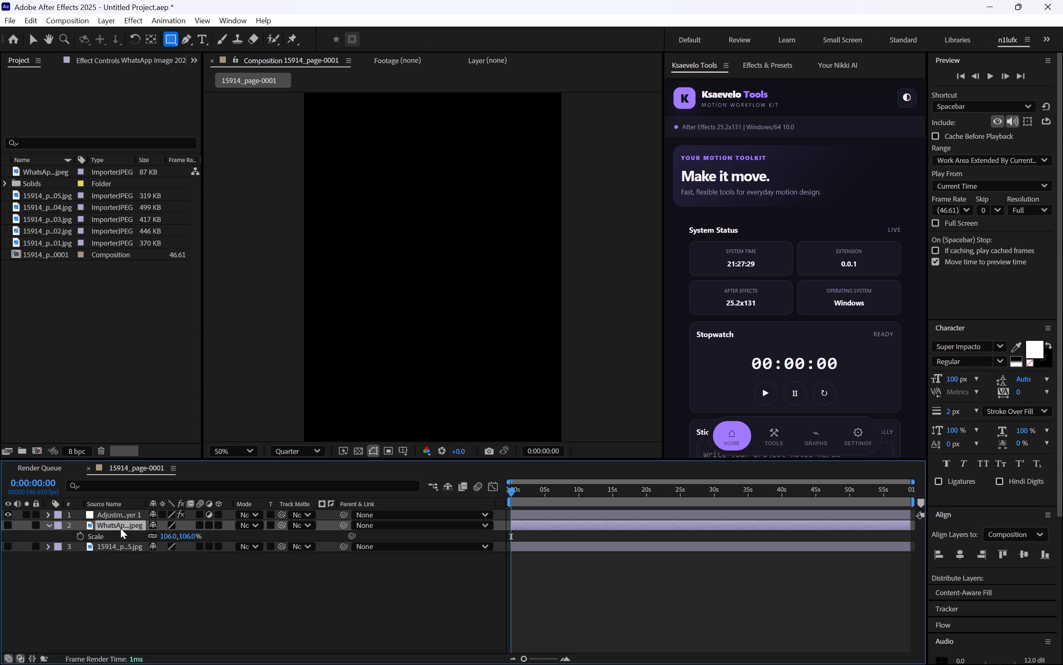
{"action": "left_click", "coordinate": [7, 527]}
{"action": "left_click", "coordinate": [11, 534]}
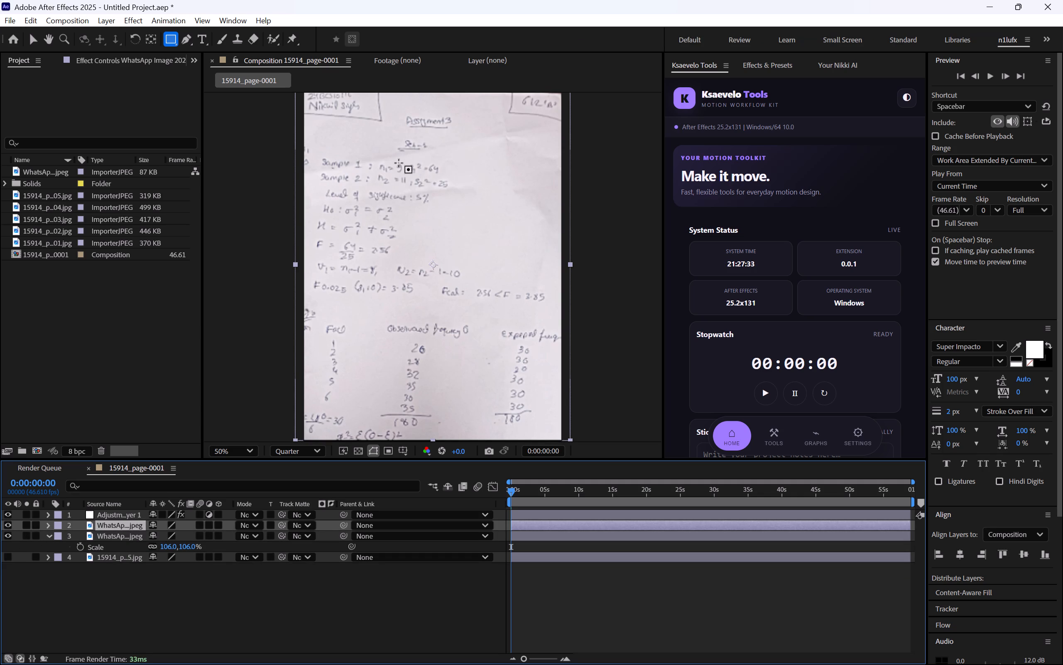
Draw a tall rectangular mask on the upper WhatsApp copy over the blank paper beside the calculations, and hide the original.
{"action": "left_click_drag", "start_coordinate": [457, 145], "coordinate": [464, 162]}
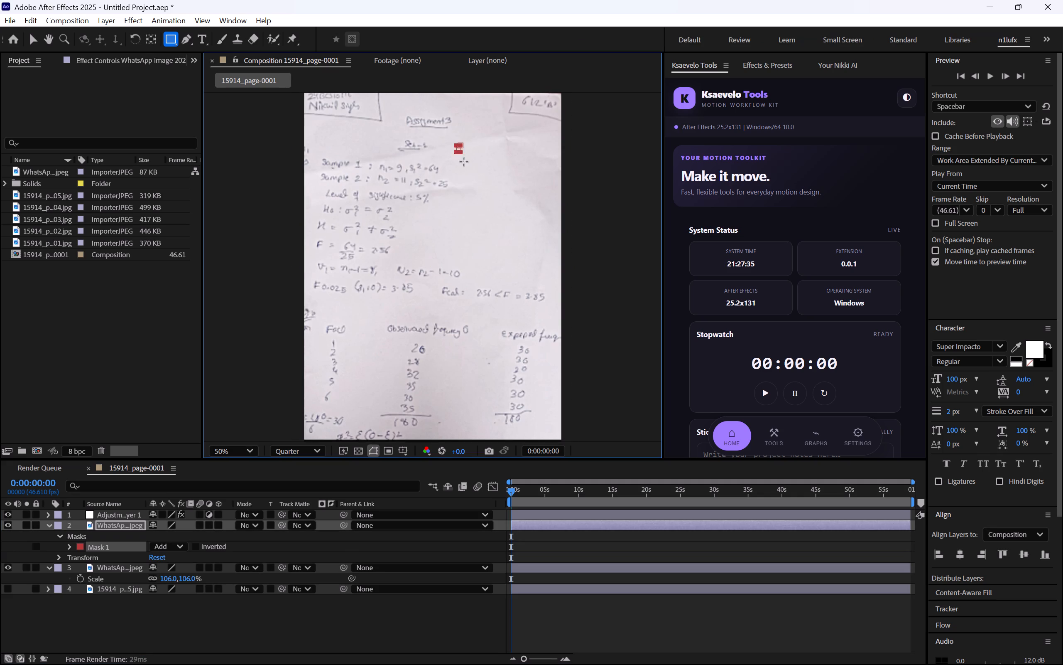
{"action": "left_click_drag", "start_coordinate": [464, 162], "coordinate": [549, 266]}
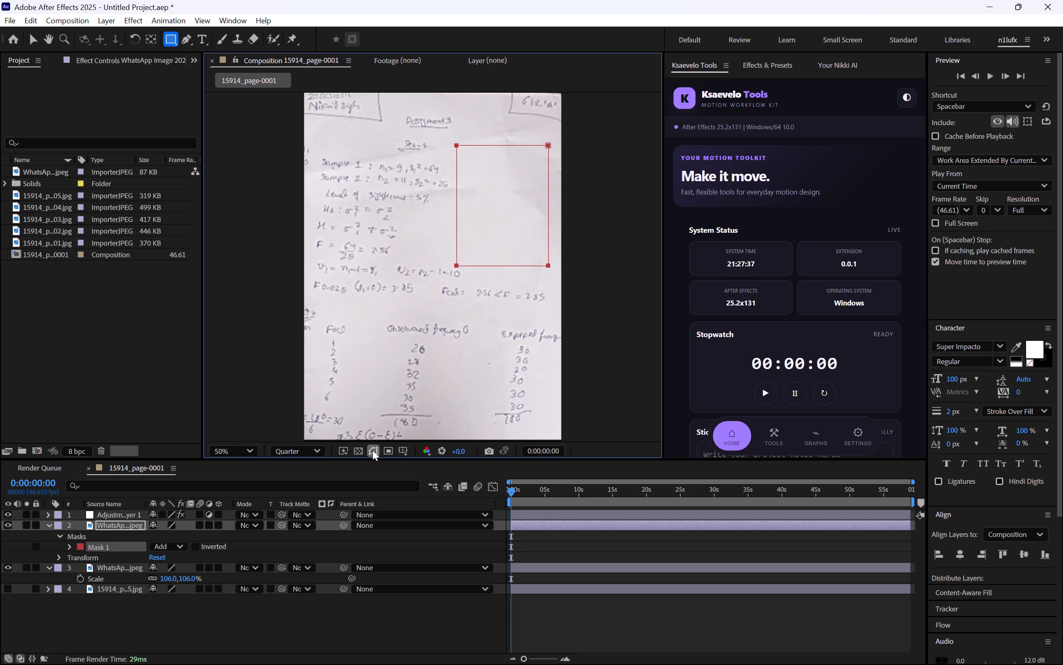
{"action": "left_click", "coordinate": [9, 567]}
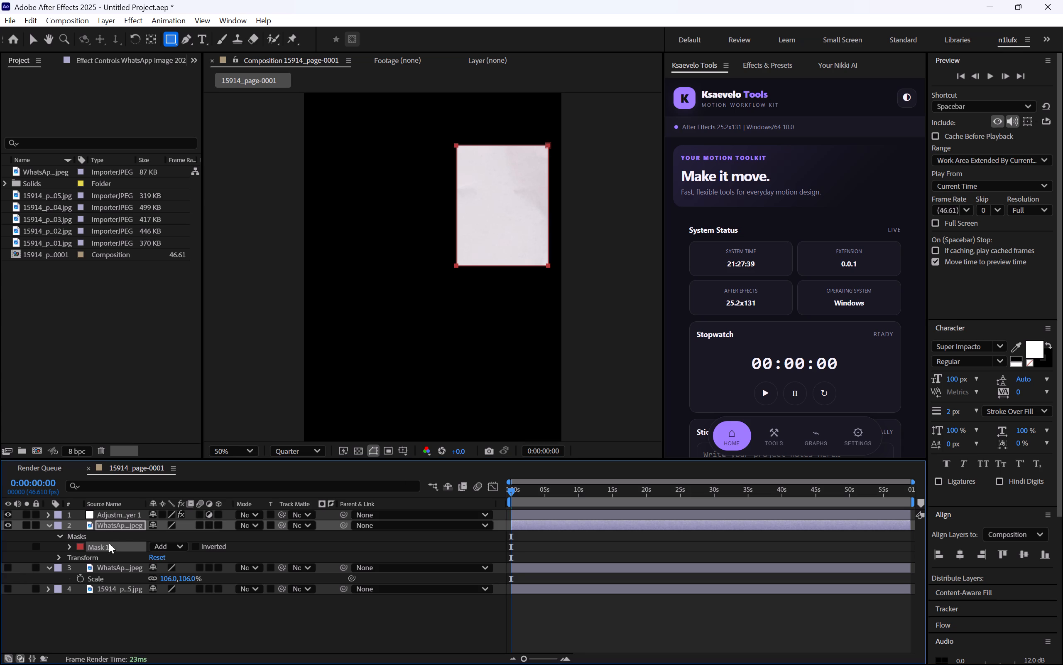
Scale the masked WhatsApp copy up to 771% and reposition it so its blank paper fills the whole composition.
{"action": "key", "text": "s"}
{"action": "left_click_drag", "start_coordinate": [167, 537], "coordinate": [205, 539]}
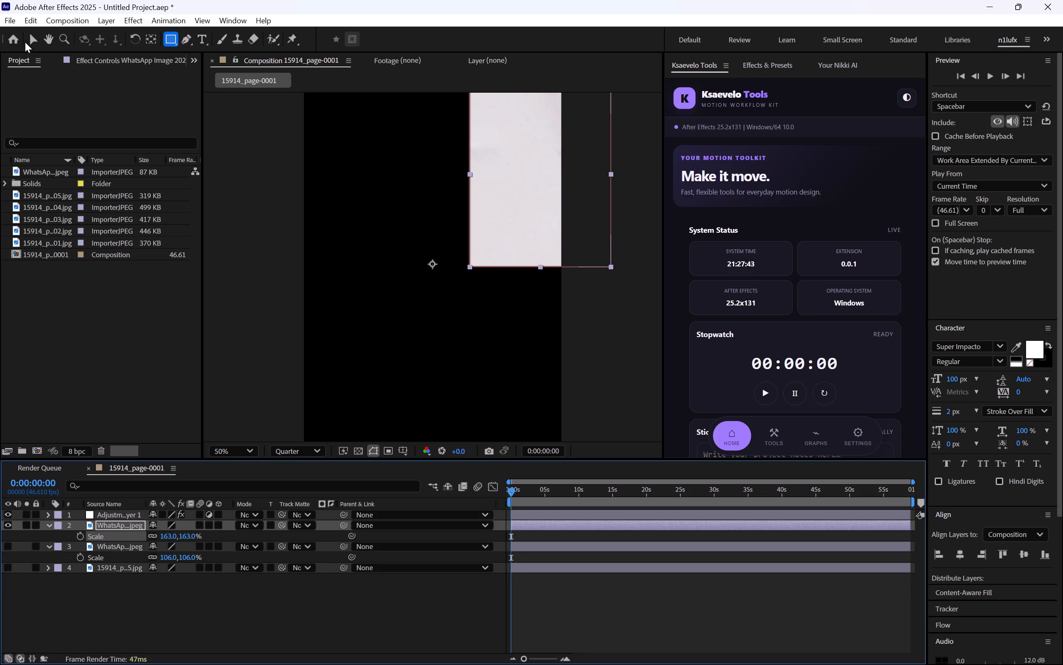
{"action": "left_click", "coordinate": [32, 39]}
{"action": "left_click_drag", "start_coordinate": [561, 188], "coordinate": [437, 324]}
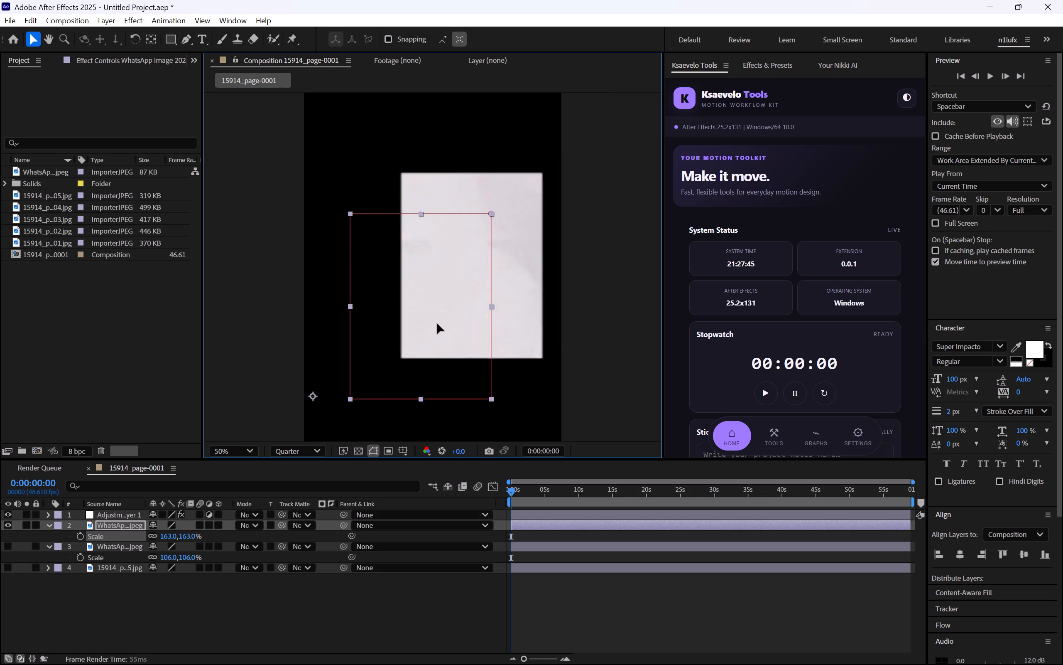
{"action": "left_click_drag", "start_coordinate": [437, 324], "coordinate": [438, 313]}
{"action": "key", "text": "s"}
{"action": "key", "text": "s"}
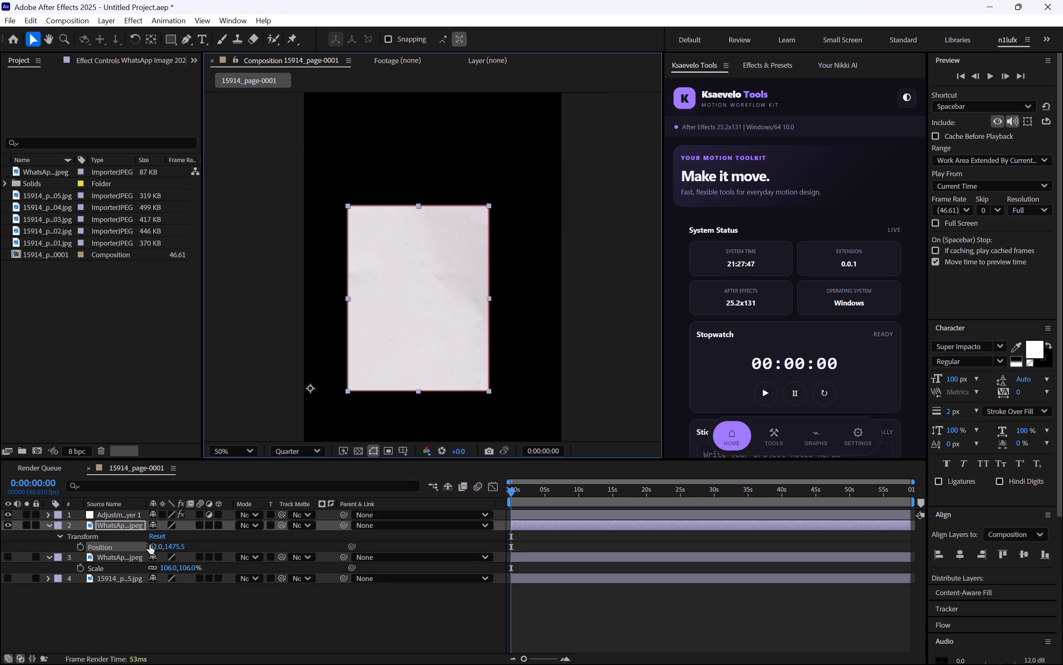
{"action": "left_click_drag", "start_coordinate": [153, 546], "coordinate": [269, 557]}
{"action": "key", "text": "s"}
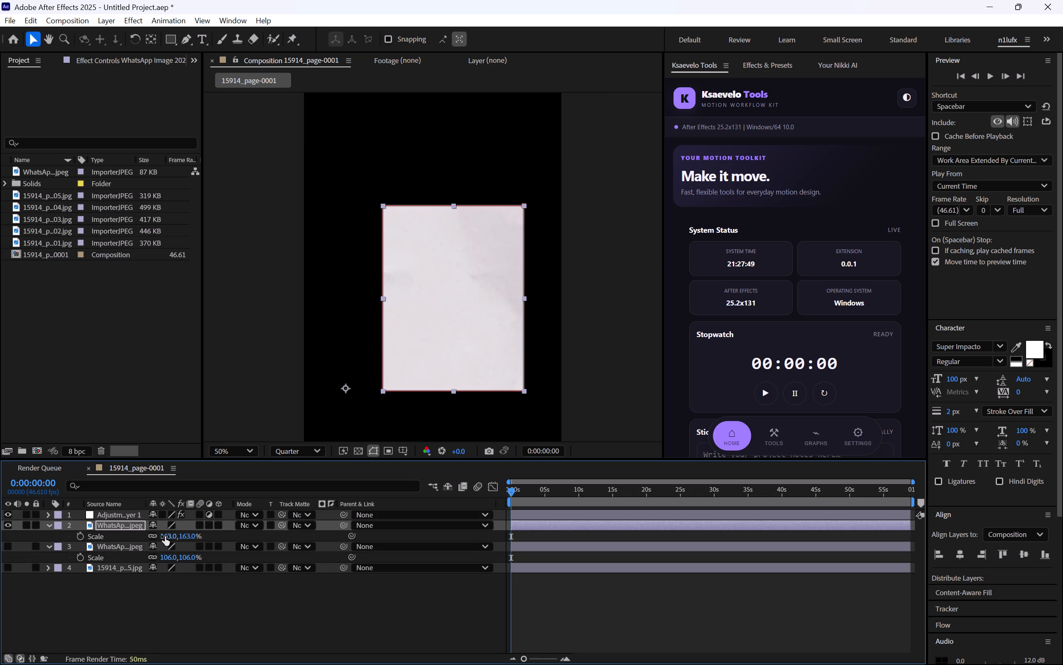
{"action": "left_click_drag", "start_coordinate": [166, 536], "coordinate": [569, 561]}
{"action": "left_click_drag", "start_coordinate": [551, 321], "coordinate": [349, 381]}
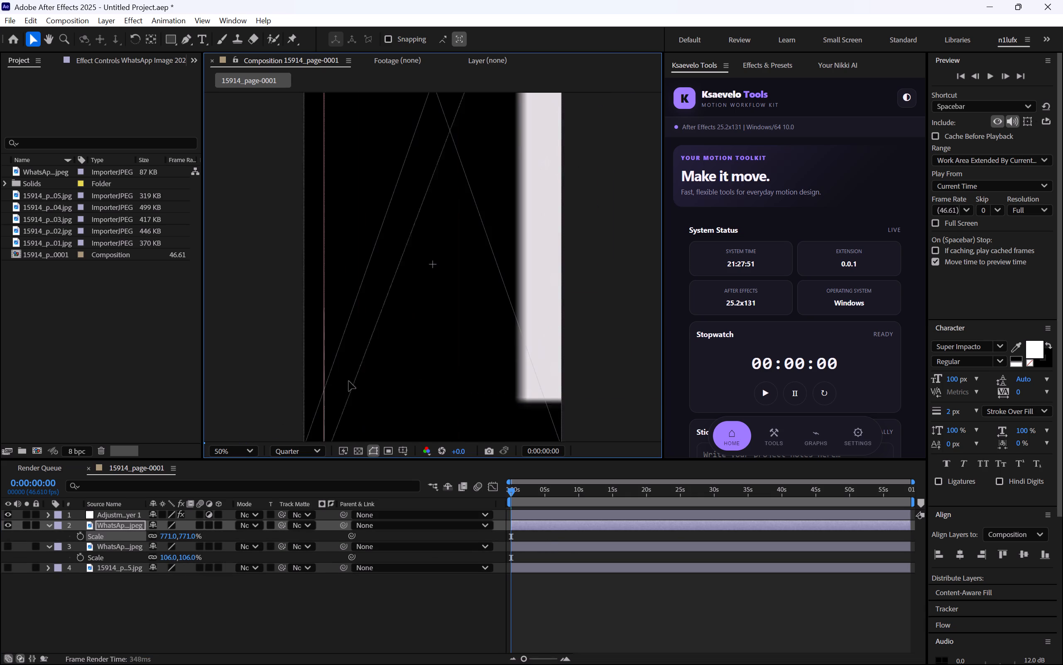
{"action": "left_click_drag", "start_coordinate": [349, 381], "coordinate": [275, 380]}
{"action": "scroll", "coordinate": [442, 365], "scroll_direction": "down", "scroll_amount": 1}
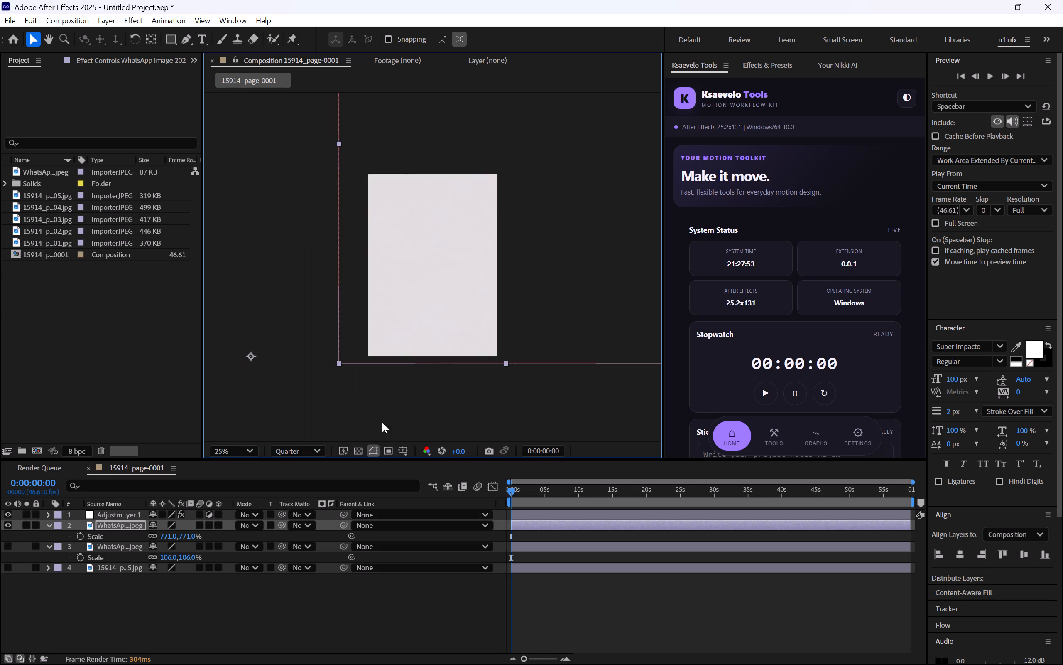
Move the 15914_page-0005.jpg layer directly below the adjustment layer, above both WhatsApp image layers.
{"action": "left_click_drag", "start_coordinate": [106, 568], "coordinate": [98, 522]}
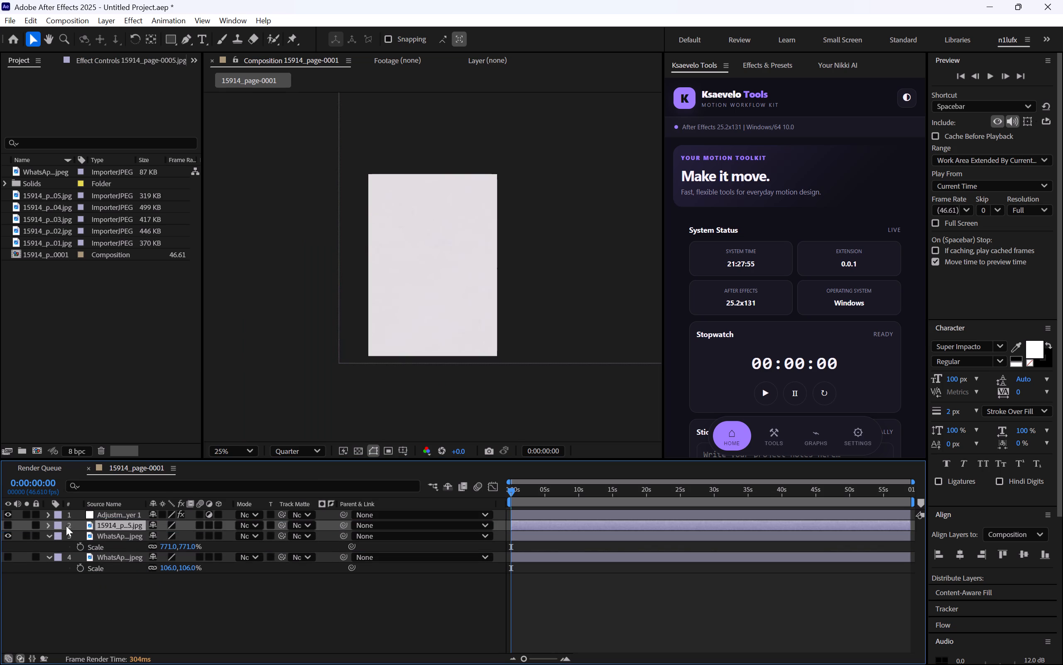
Make the 15914_page-0005.jpg layer visible and move it above the adjustment layer.
{"action": "left_click", "coordinate": [11, 523]}
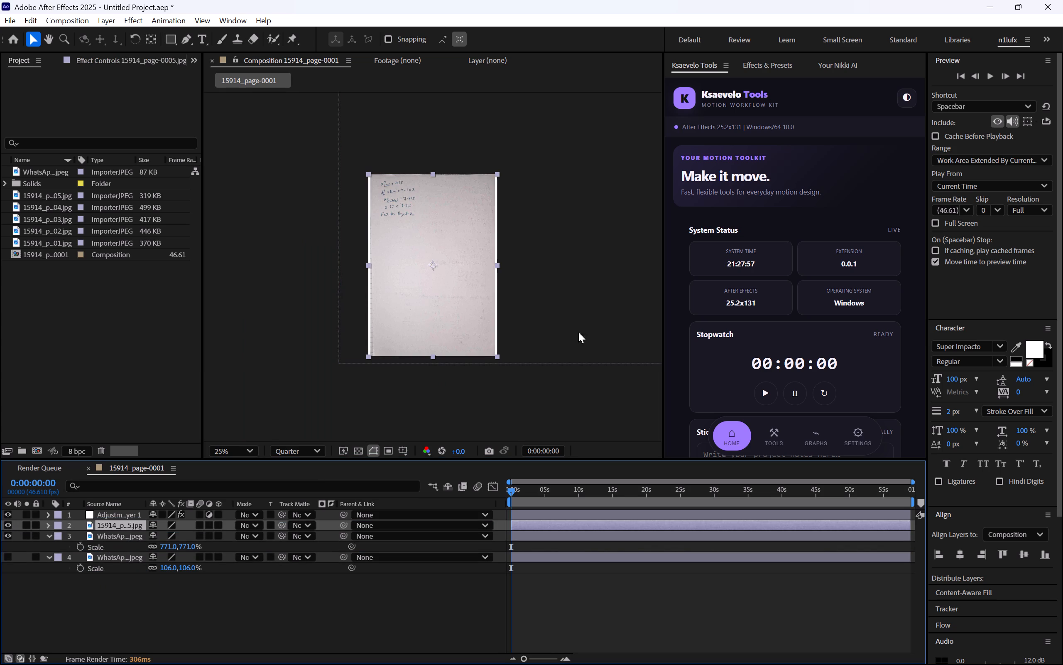
{"action": "scroll", "coordinate": [470, 274], "scroll_direction": "up", "scroll_amount": 1}
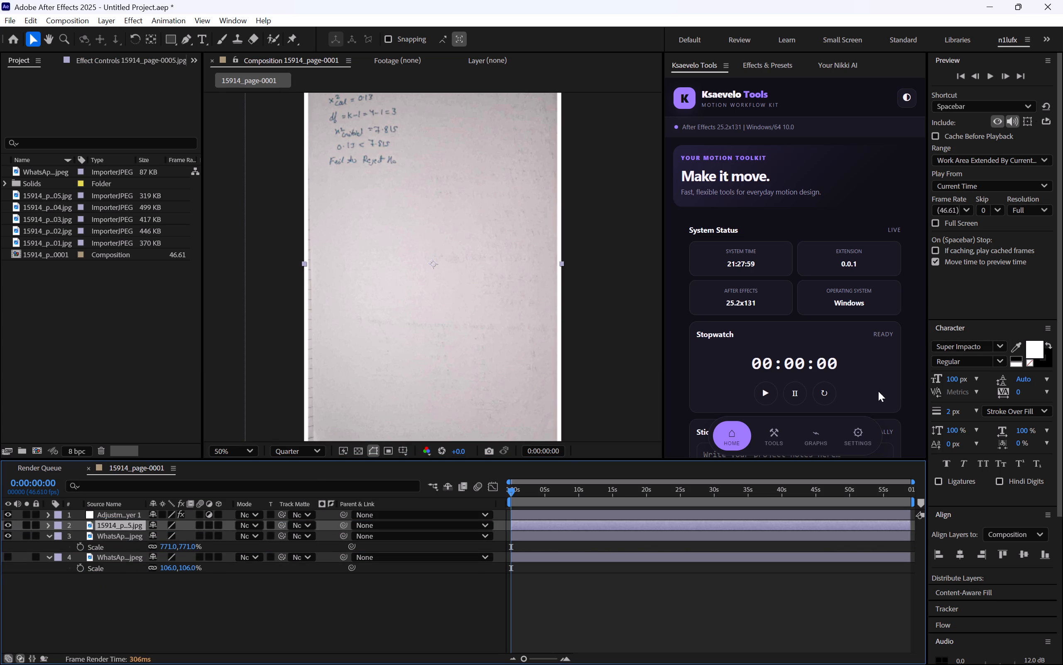
{"action": "left_click_drag", "start_coordinate": [116, 528], "coordinate": [120, 513]}
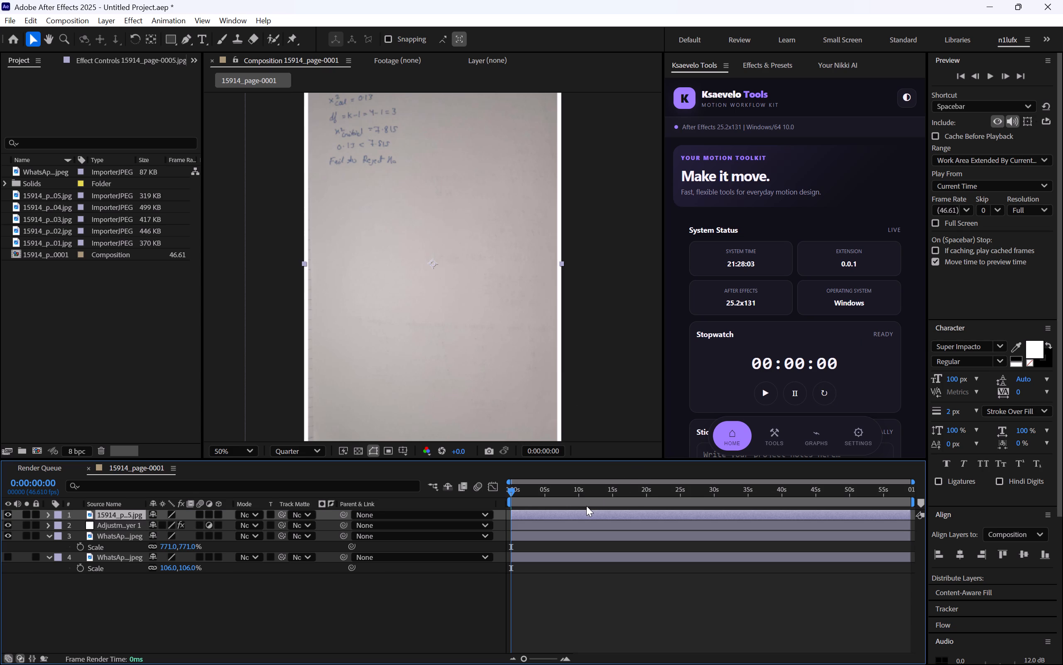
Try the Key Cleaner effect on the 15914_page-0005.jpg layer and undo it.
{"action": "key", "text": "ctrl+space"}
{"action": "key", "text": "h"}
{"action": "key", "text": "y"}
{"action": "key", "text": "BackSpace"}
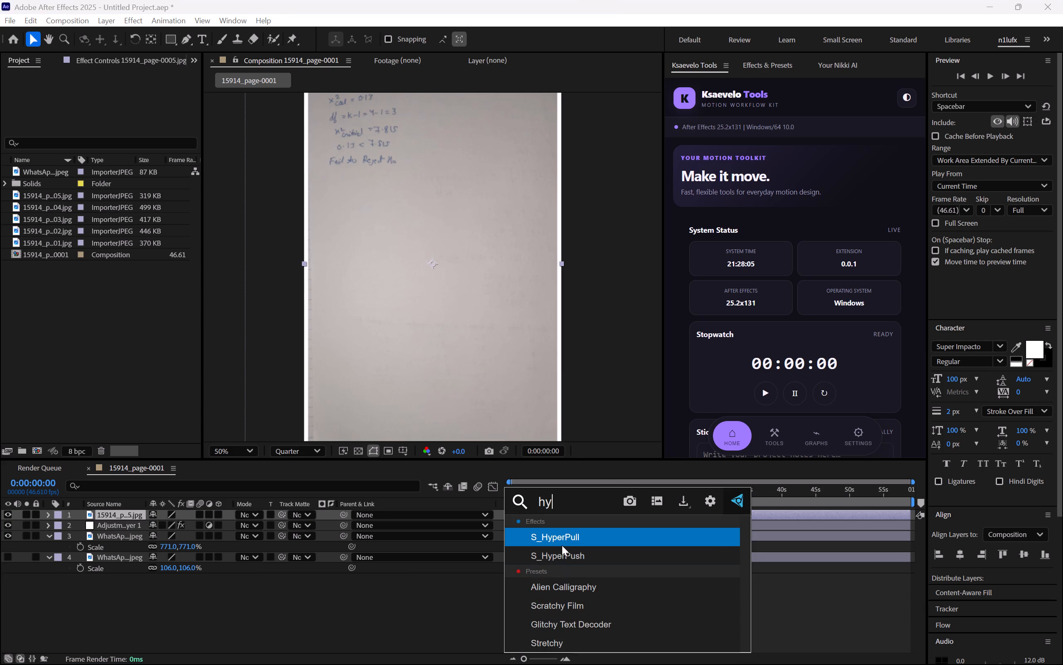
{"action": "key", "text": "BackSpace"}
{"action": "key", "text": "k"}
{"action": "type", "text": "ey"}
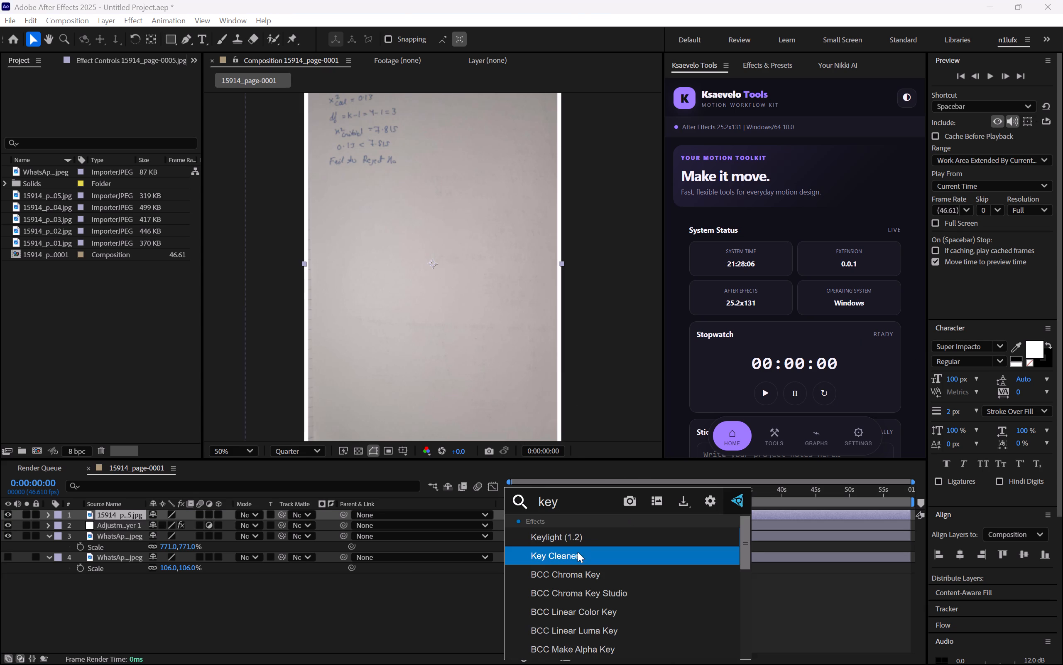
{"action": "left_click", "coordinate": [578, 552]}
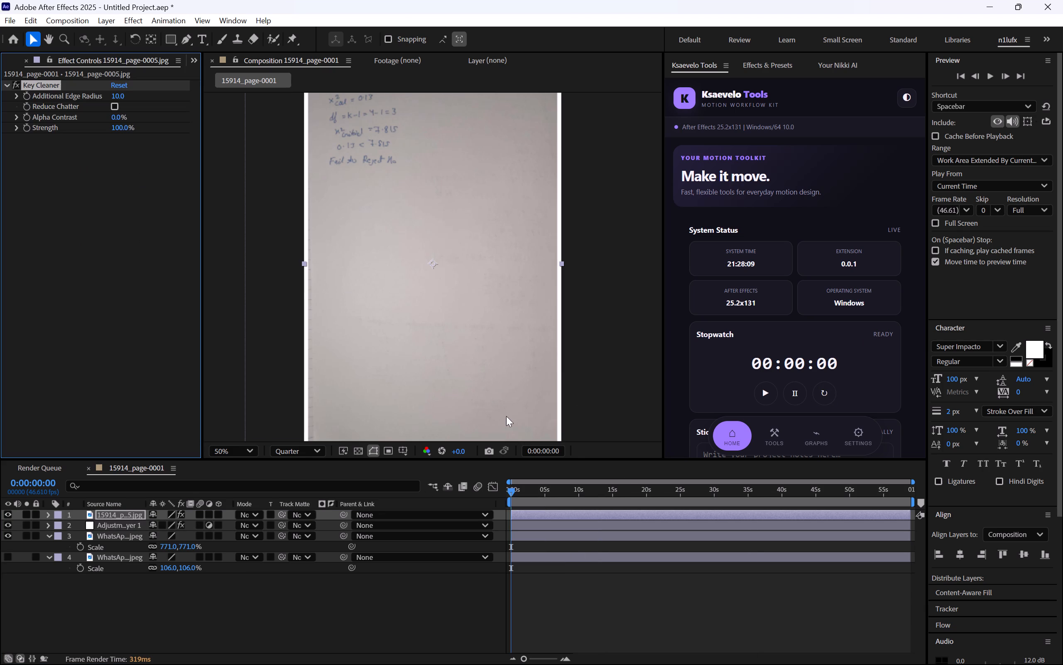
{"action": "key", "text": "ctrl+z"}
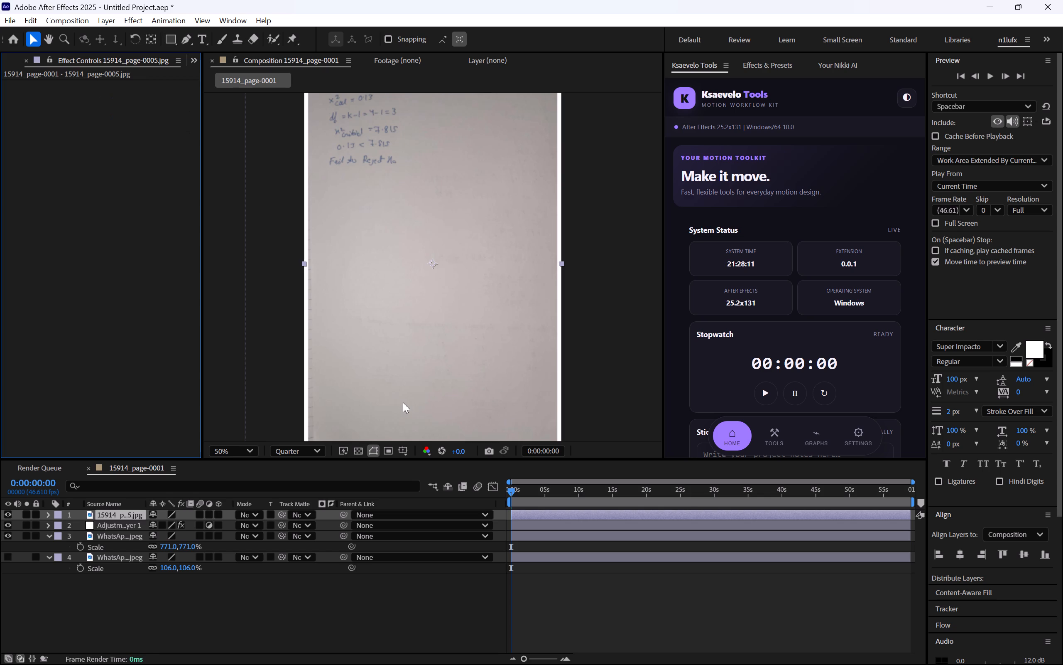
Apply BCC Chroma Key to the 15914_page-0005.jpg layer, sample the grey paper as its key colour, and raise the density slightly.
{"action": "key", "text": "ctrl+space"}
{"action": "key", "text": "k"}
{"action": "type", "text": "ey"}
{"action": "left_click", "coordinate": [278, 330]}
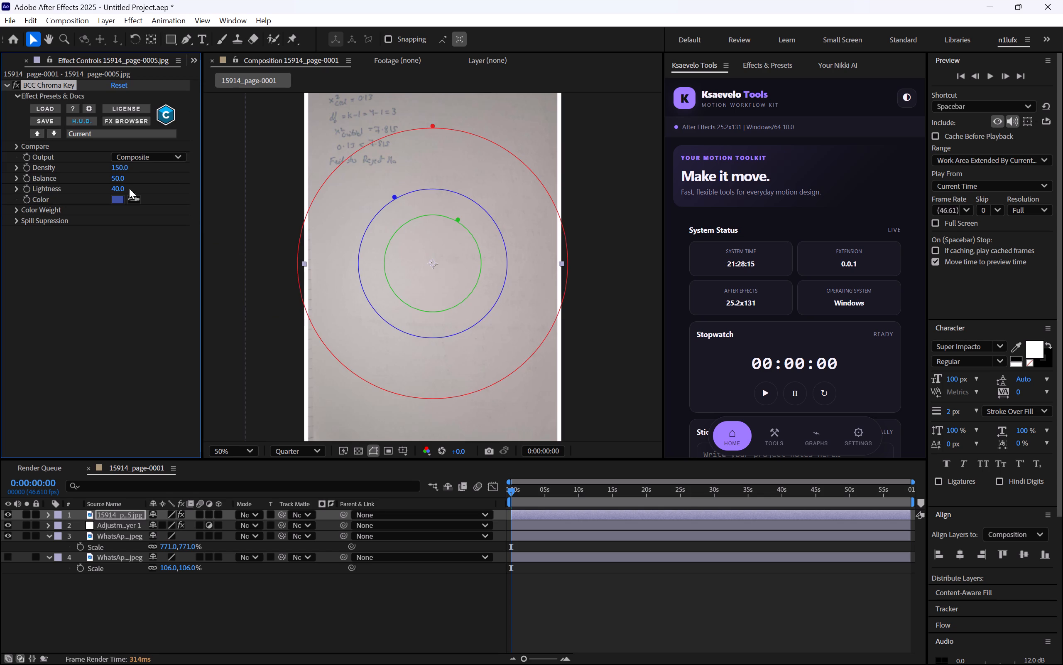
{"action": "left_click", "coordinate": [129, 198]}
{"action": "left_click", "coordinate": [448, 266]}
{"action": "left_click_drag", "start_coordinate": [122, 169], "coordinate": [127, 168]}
Set the composition's preview resolution to Full.
{"action": "left_click", "coordinate": [310, 450]}
{"action": "left_click", "coordinate": [301, 485]}
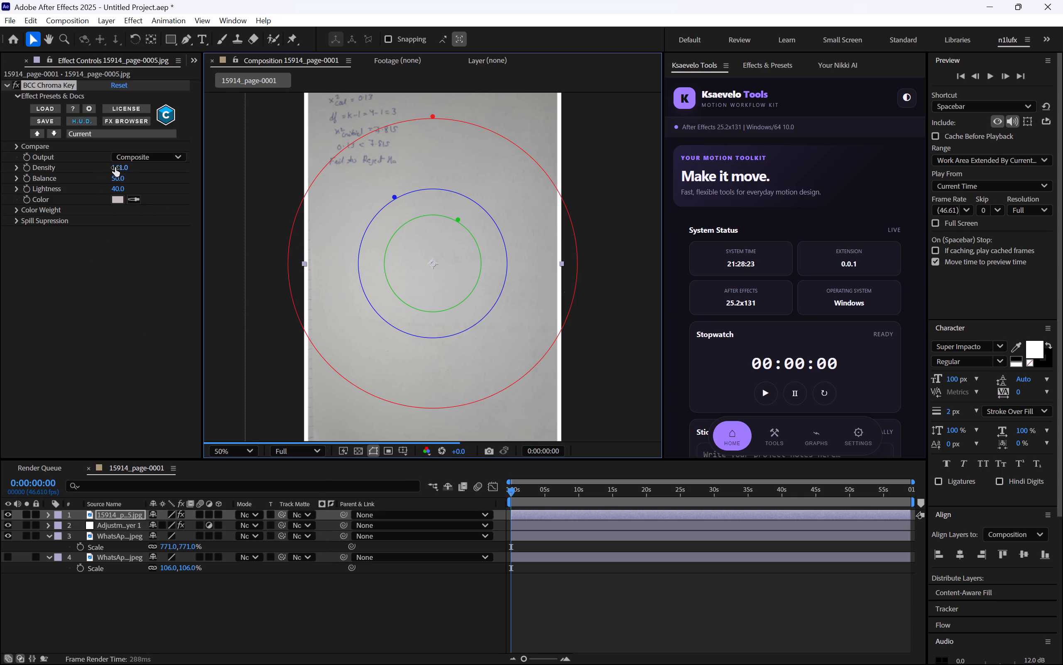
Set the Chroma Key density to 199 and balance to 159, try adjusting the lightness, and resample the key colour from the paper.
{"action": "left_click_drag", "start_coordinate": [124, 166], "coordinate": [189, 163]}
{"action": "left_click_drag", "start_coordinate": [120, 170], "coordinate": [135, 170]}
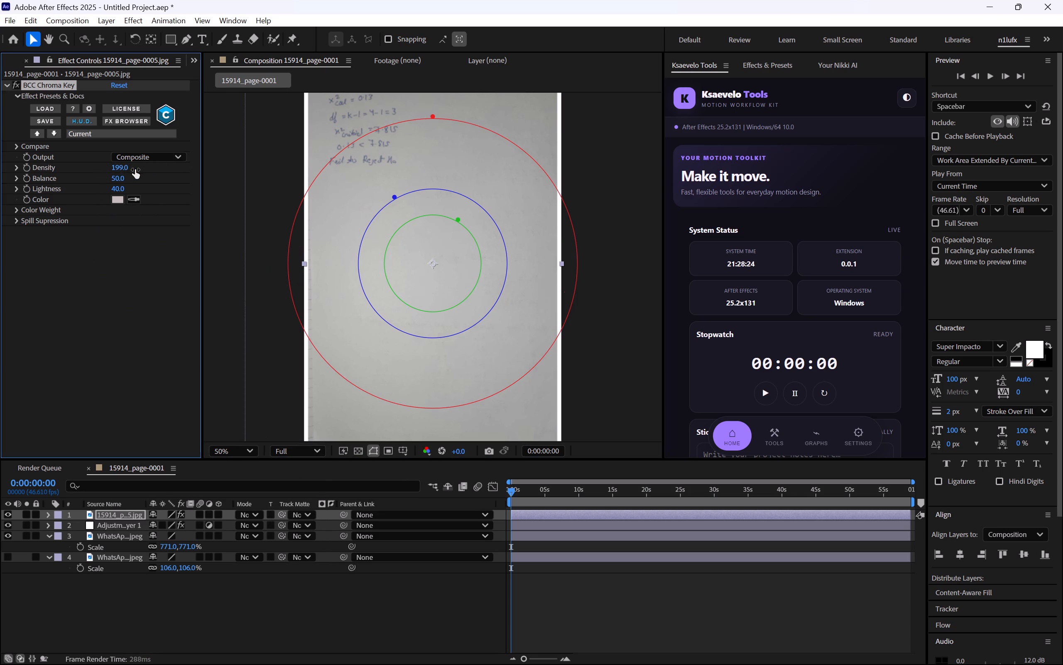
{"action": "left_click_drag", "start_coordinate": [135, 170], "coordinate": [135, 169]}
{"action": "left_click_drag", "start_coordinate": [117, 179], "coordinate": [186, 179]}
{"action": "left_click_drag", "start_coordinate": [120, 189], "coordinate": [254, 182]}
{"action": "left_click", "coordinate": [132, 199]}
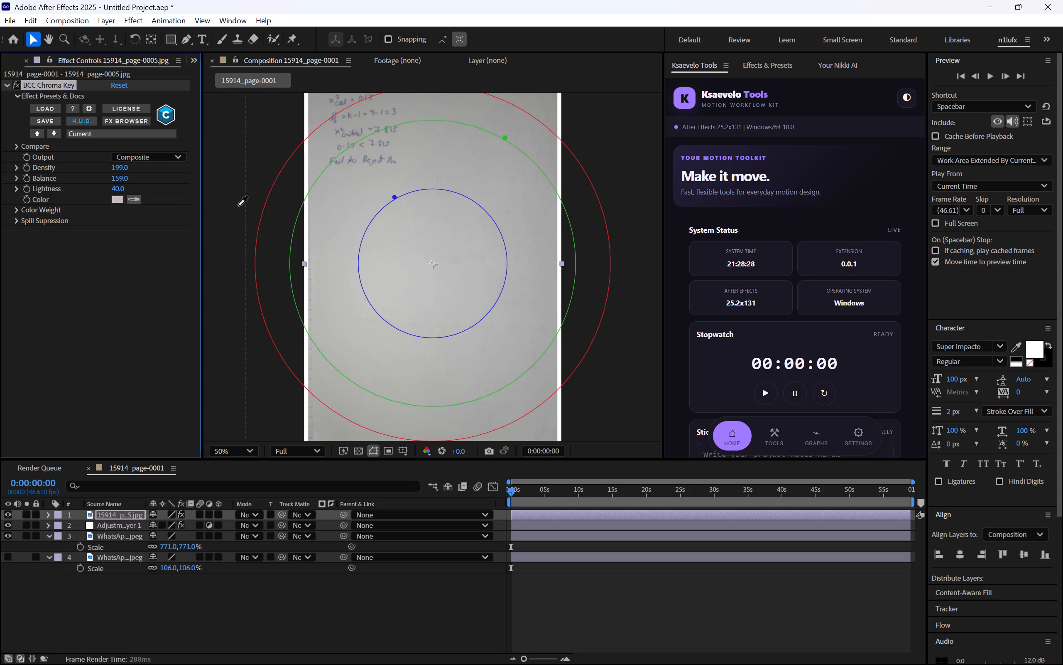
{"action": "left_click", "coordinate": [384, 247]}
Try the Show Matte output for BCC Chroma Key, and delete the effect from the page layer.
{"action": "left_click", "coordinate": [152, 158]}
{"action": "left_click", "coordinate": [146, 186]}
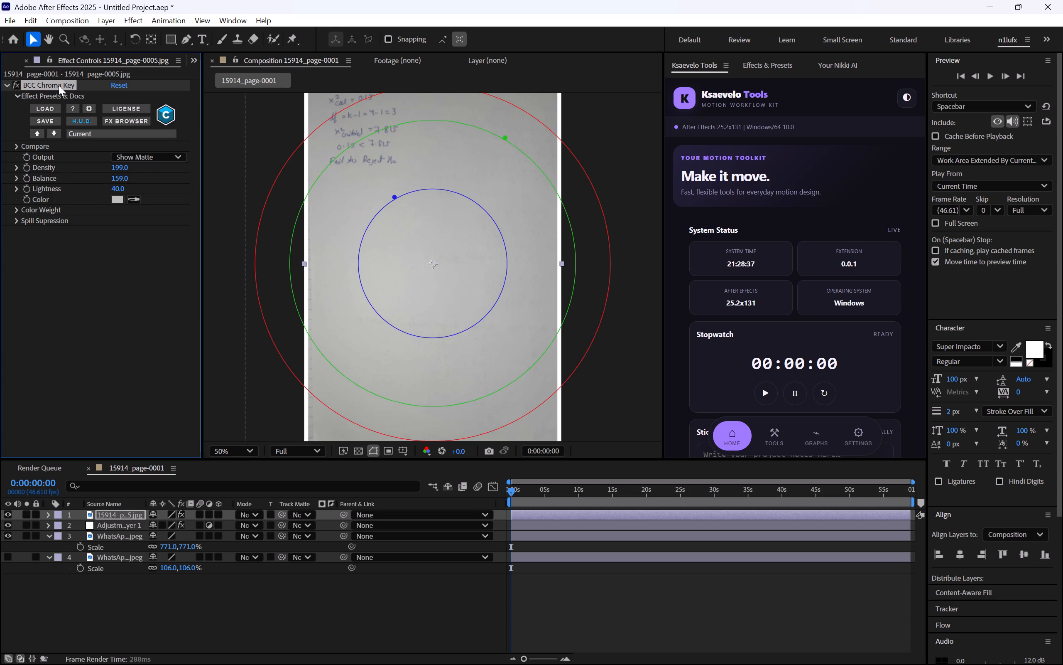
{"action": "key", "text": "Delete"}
Apply BCC Linear Color Key to the 15914_page-0005.jpg layer and sample the paper as its key colour.
{"action": "key", "text": "ctrl+space"}
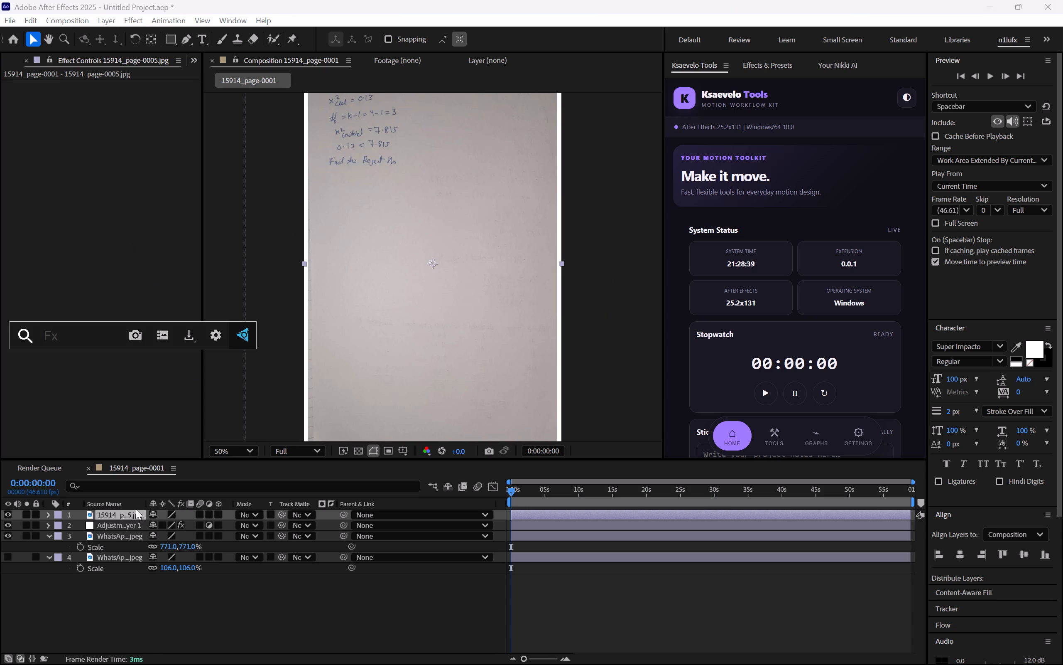
{"action": "key", "text": "k"}
{"action": "type", "text": "ey"}
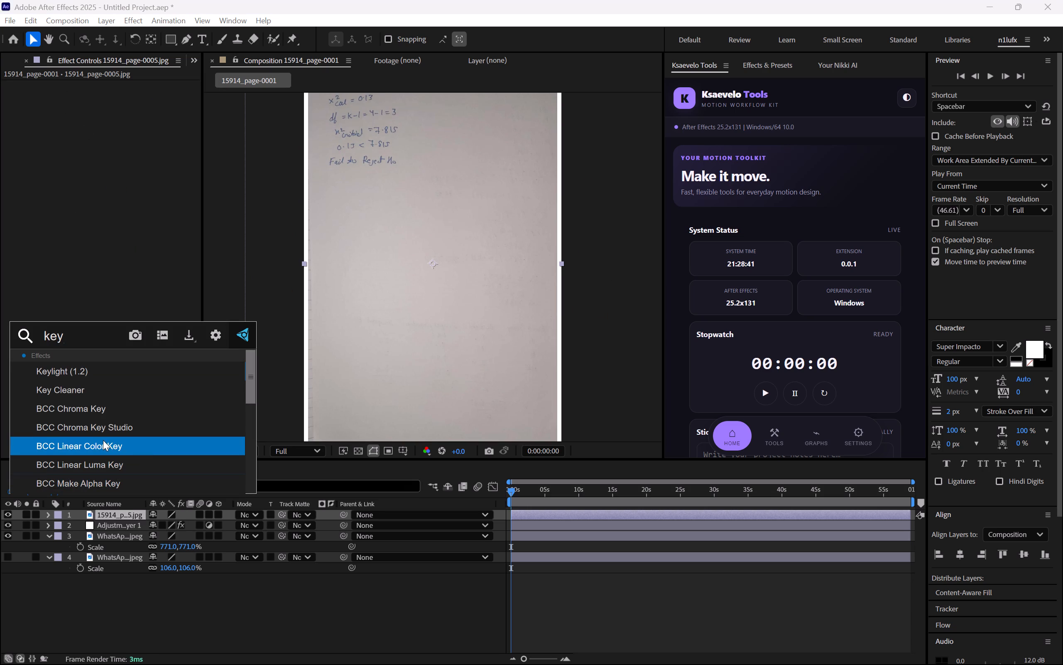
{"action": "left_click", "coordinate": [113, 451]}
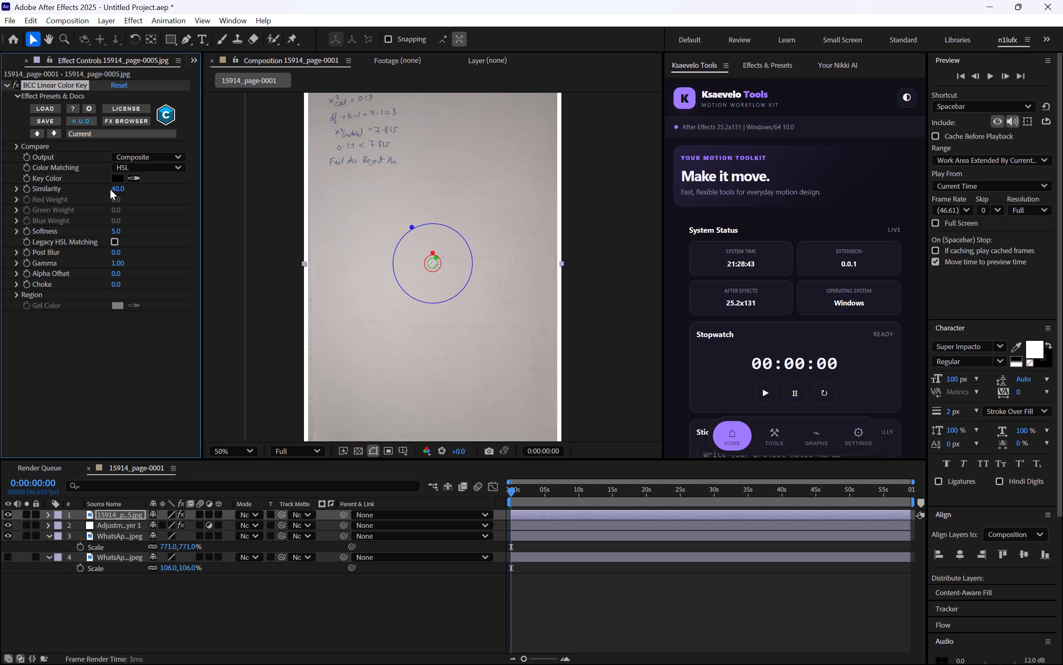
{"action": "left_click", "coordinate": [132, 179]}
{"action": "left_click", "coordinate": [371, 256]}
Hide the adjustment layer and the enlarged 771% WhatsApp copy, leaving only the page layer visible.
{"action": "left_click", "coordinate": [5, 525]}
{"action": "left_click", "coordinate": [10, 536]}
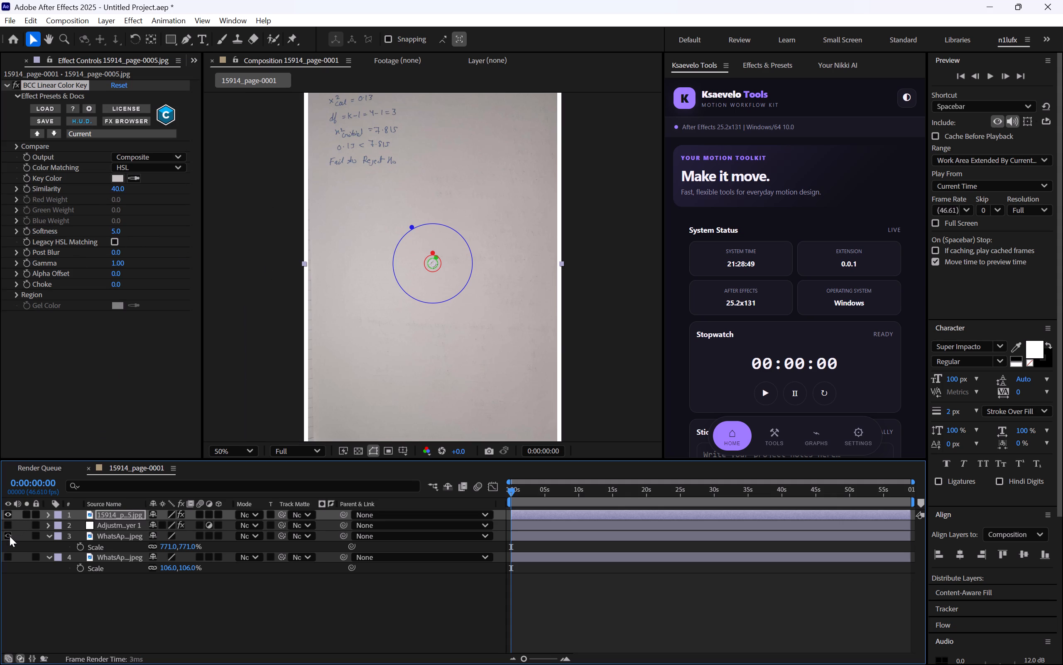
{"action": "left_click", "coordinate": [8, 537]}
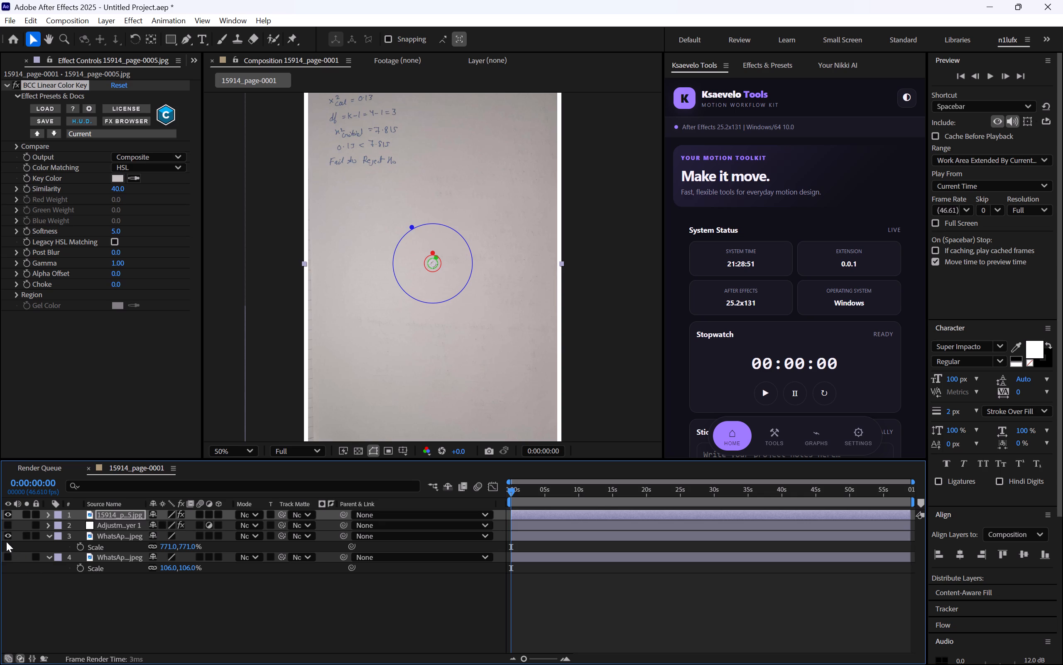
{"action": "left_click", "coordinate": [5, 536]}
{"action": "left_click", "coordinate": [49, 583]}
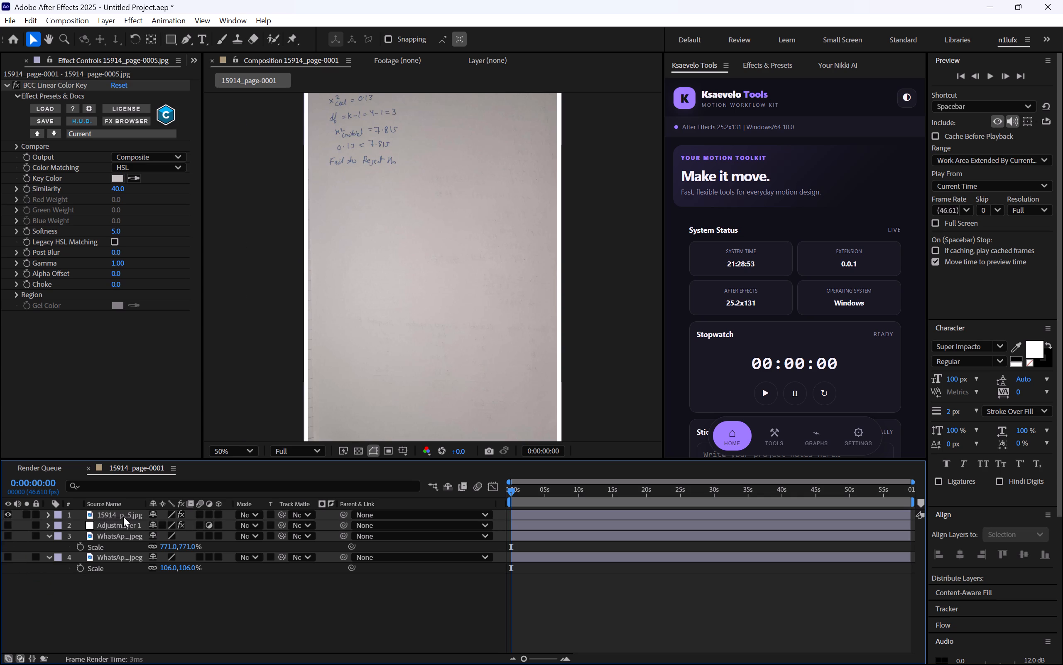
Toggle the 15914_page-0005.jpg layer's visibility to check the keyed result.
{"action": "left_click", "coordinate": [114, 515]}
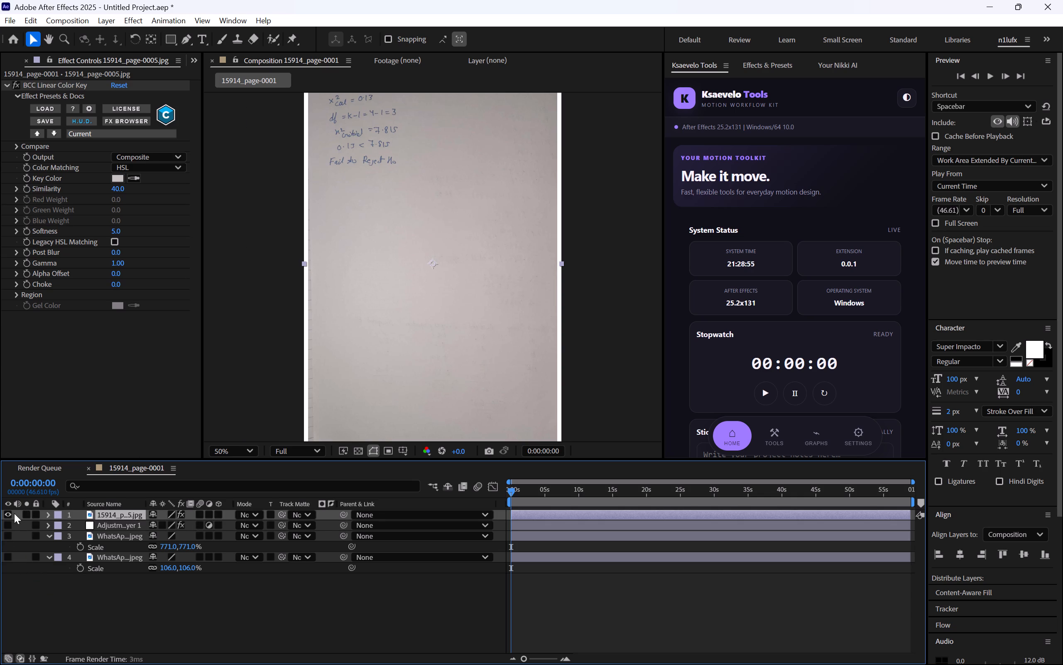
{"action": "left_click", "coordinate": [10, 514]}
{"action": "left_click", "coordinate": [7, 516]}
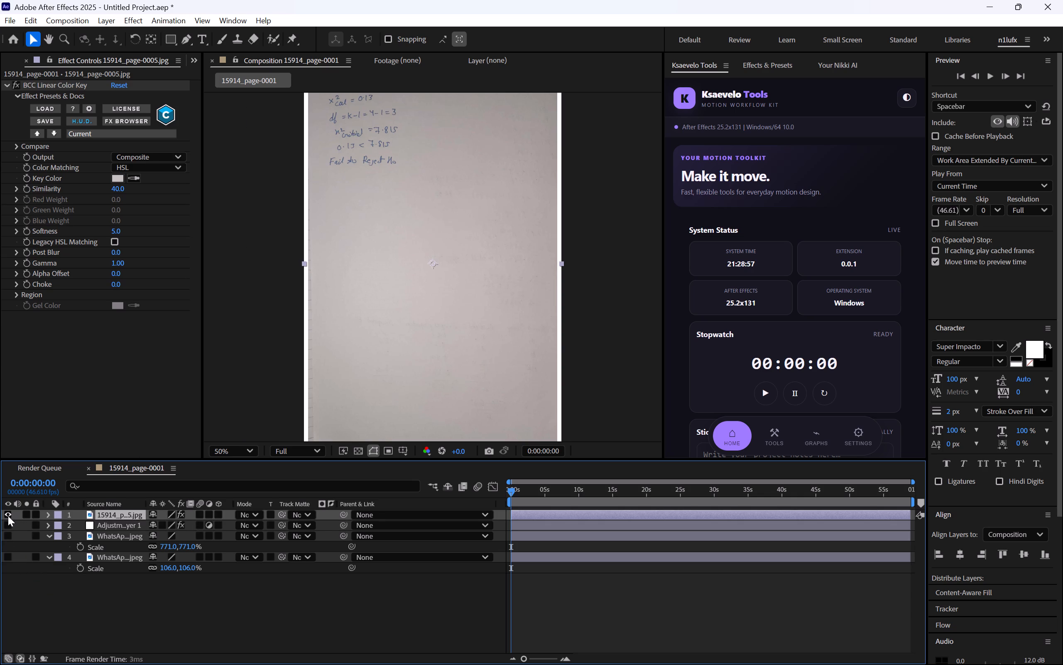
{"action": "left_click", "coordinate": [8, 516]}
{"action": "left_click", "coordinate": [10, 513]}
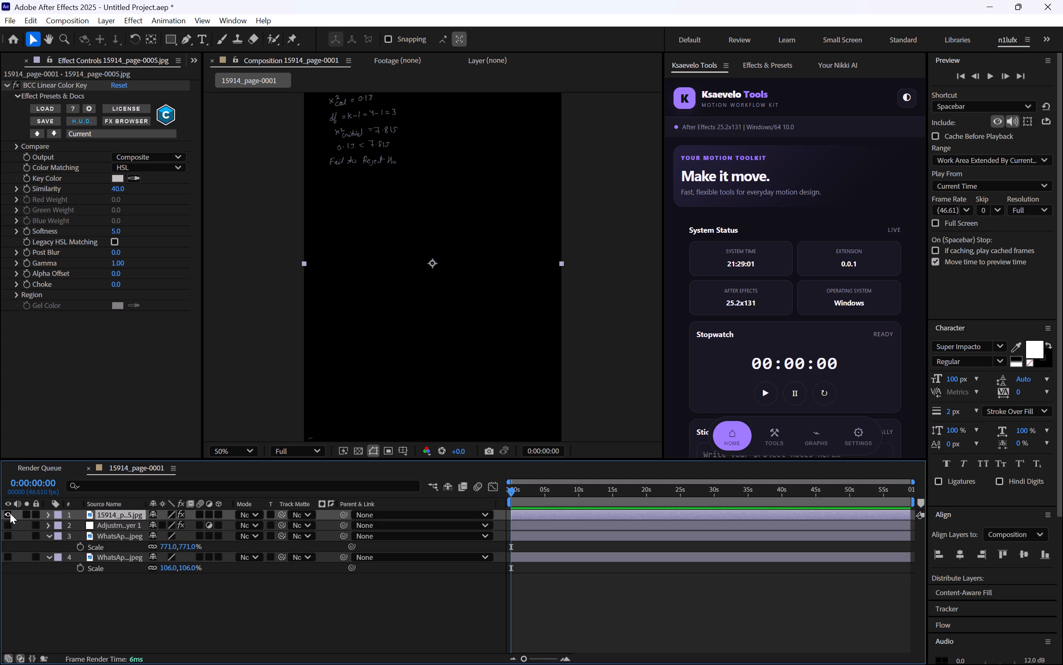
Show the enlarged 771% WhatsApp copy behind the keyed page layer, and toggle the adjustment layer on and off to compare.
{"action": "left_click", "coordinate": [10, 534]}
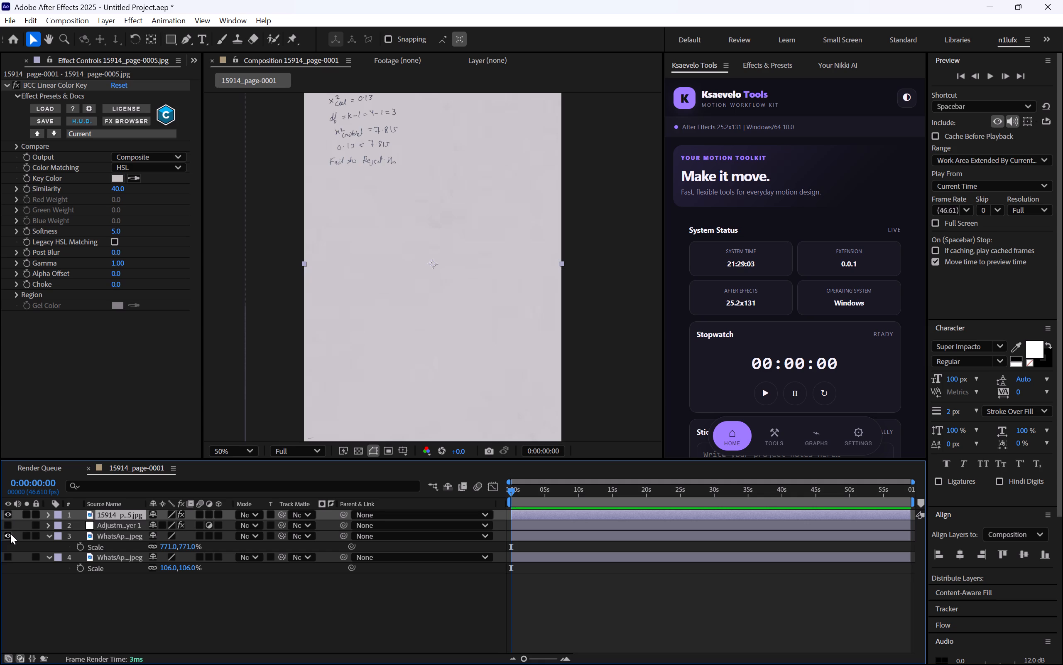
{"action": "left_click", "coordinate": [6, 525]}
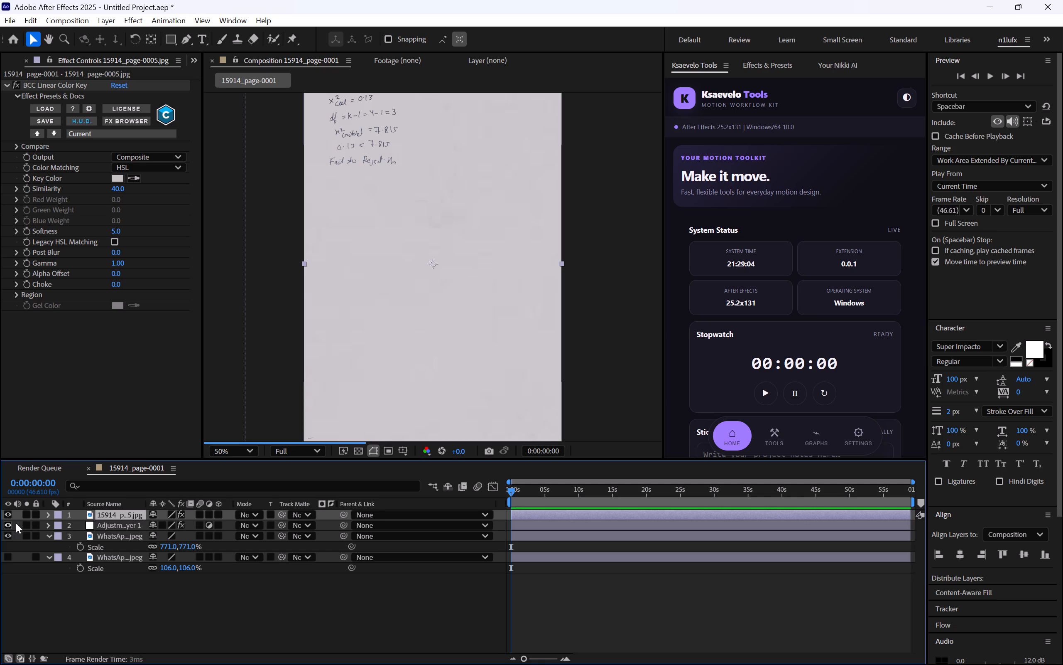
{"action": "left_click", "coordinate": [9, 527]}
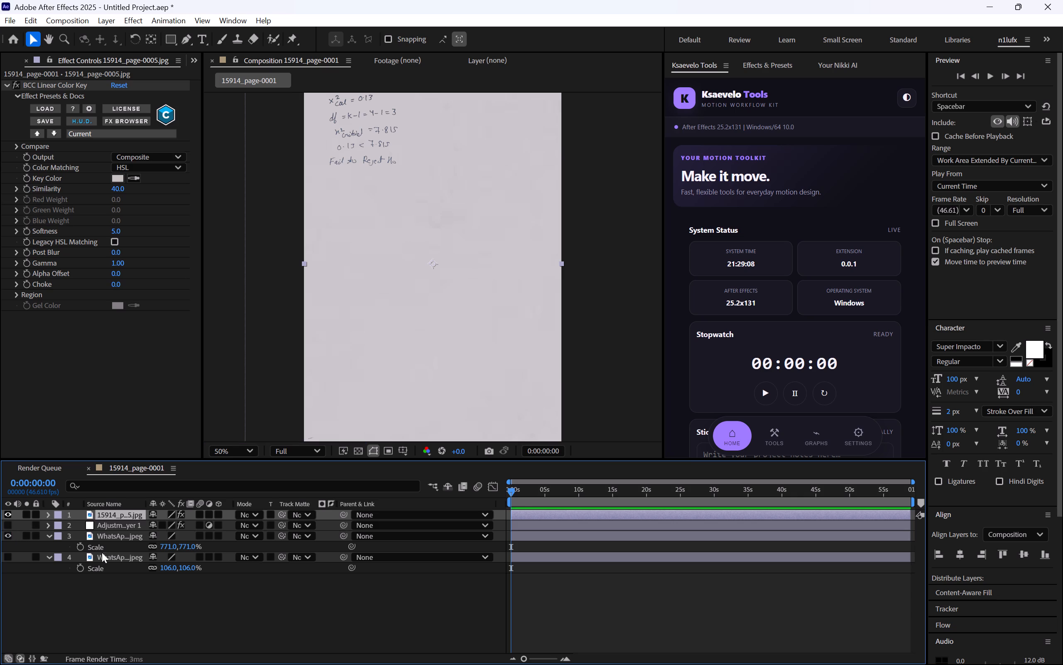
Move the 106% WhatsApp image layer to the top of the layer stack and toggle its visibility to compare it with the composited page.
{"action": "left_click_drag", "start_coordinate": [124, 556], "coordinate": [125, 514]}
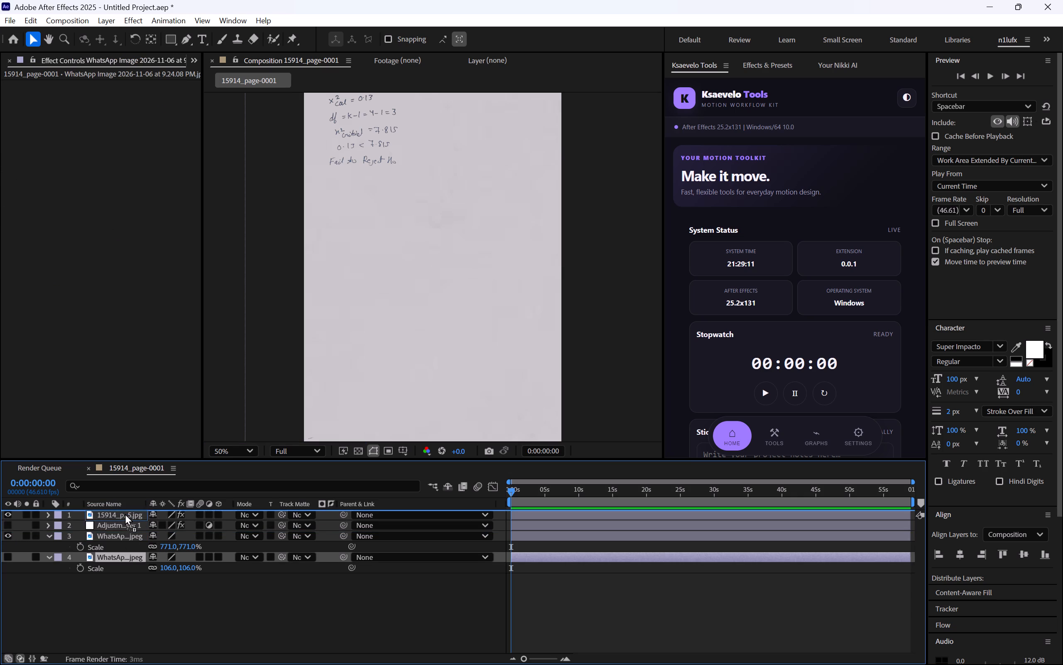
{"action": "left_click_drag", "start_coordinate": [125, 514], "coordinate": [125, 514]}
{"action": "left_click", "coordinate": [9, 513]}
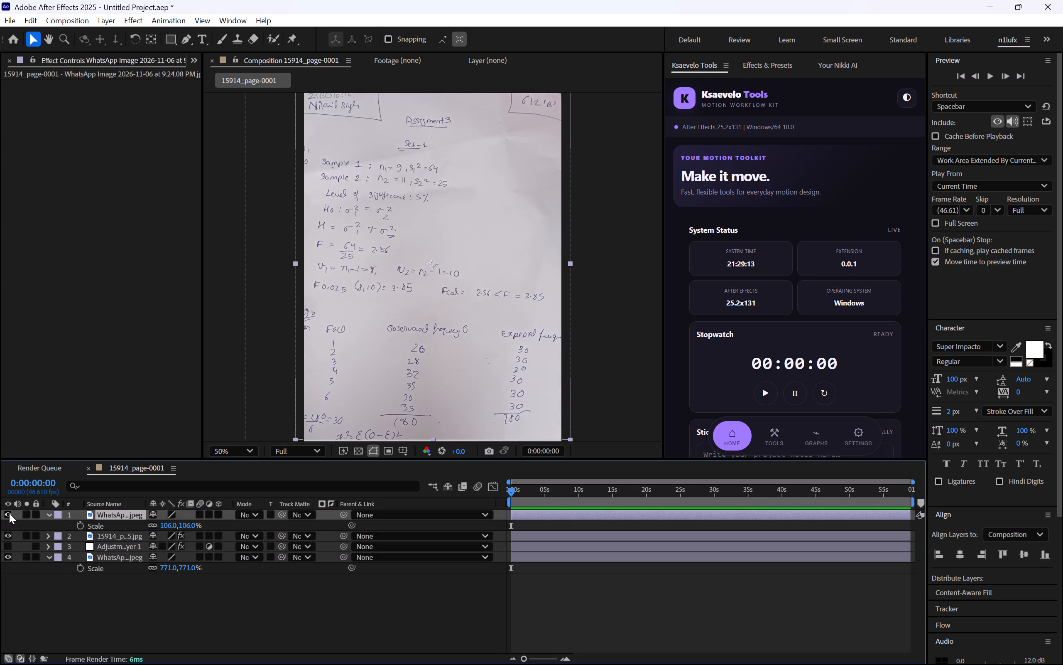
{"action": "left_click", "coordinate": [9, 513]}
{"action": "left_click", "coordinate": [9, 513]}
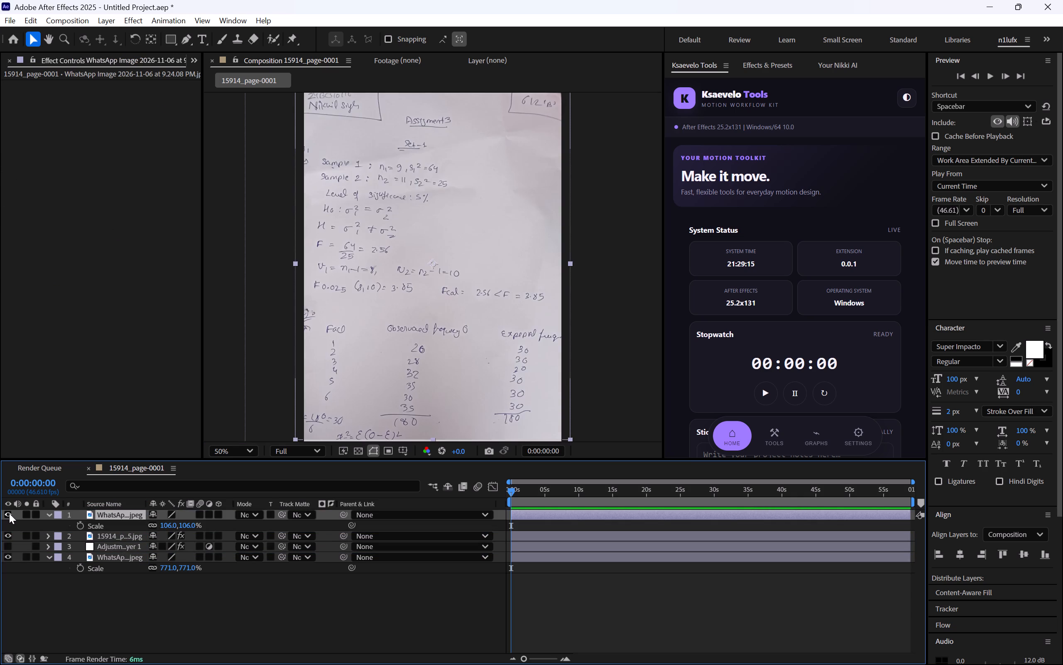
{"action": "left_click", "coordinate": [9, 513]}
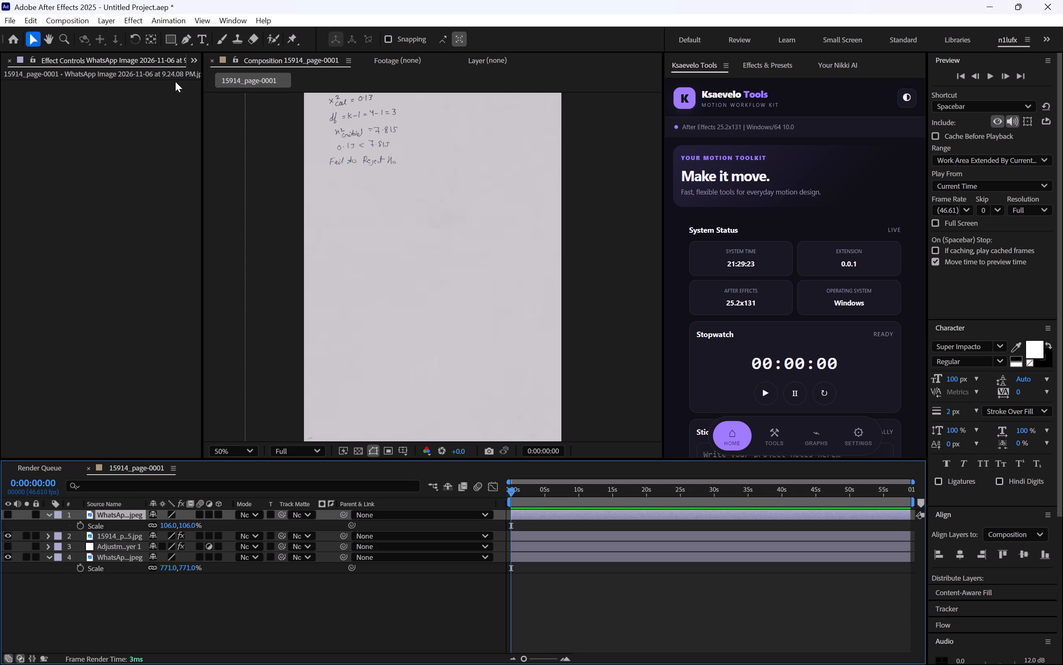
Open the composition settings of 15914_page-0001 from the project items.
{"action": "left_click", "coordinate": [191, 58]}
{"action": "left_click", "coordinate": [207, 79]}
{"action": "left_click_drag", "start_coordinate": [118, 388], "coordinate": [111, 391]}
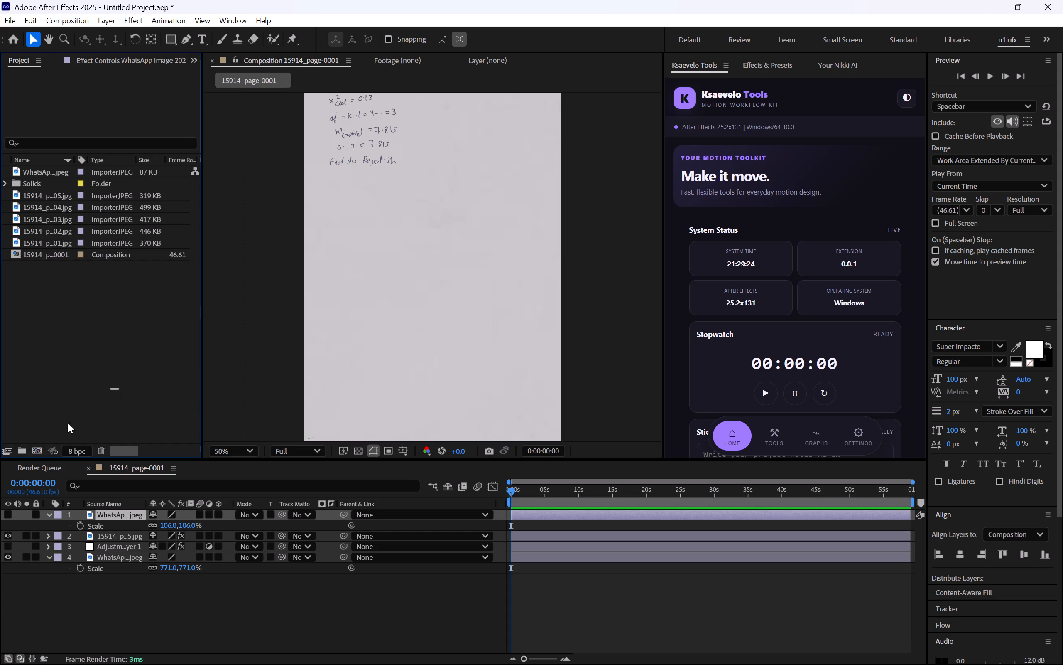
{"action": "left_click_drag", "start_coordinate": [50, 378], "coordinate": [49, 388]}
{"action": "right_click", "coordinate": [36, 249]}
{"action": "left_click", "coordinate": [81, 264]}
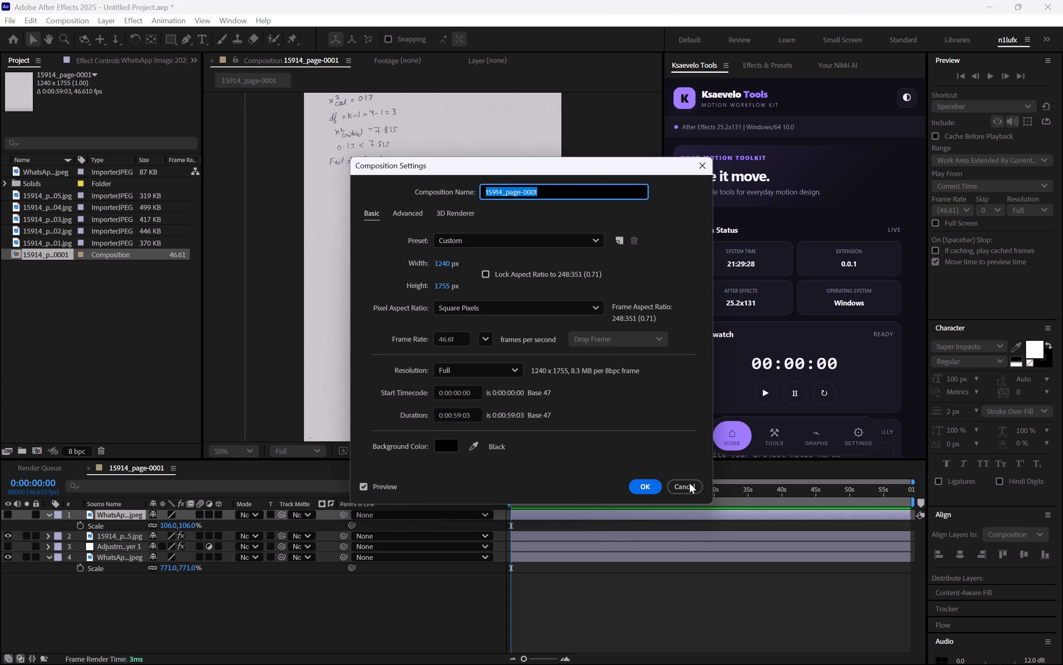
Dismiss the open composition settings without changes and create a new composition from the 15914_page-0005.jpg footage.
{"action": "left_click", "coordinate": [687, 488]}
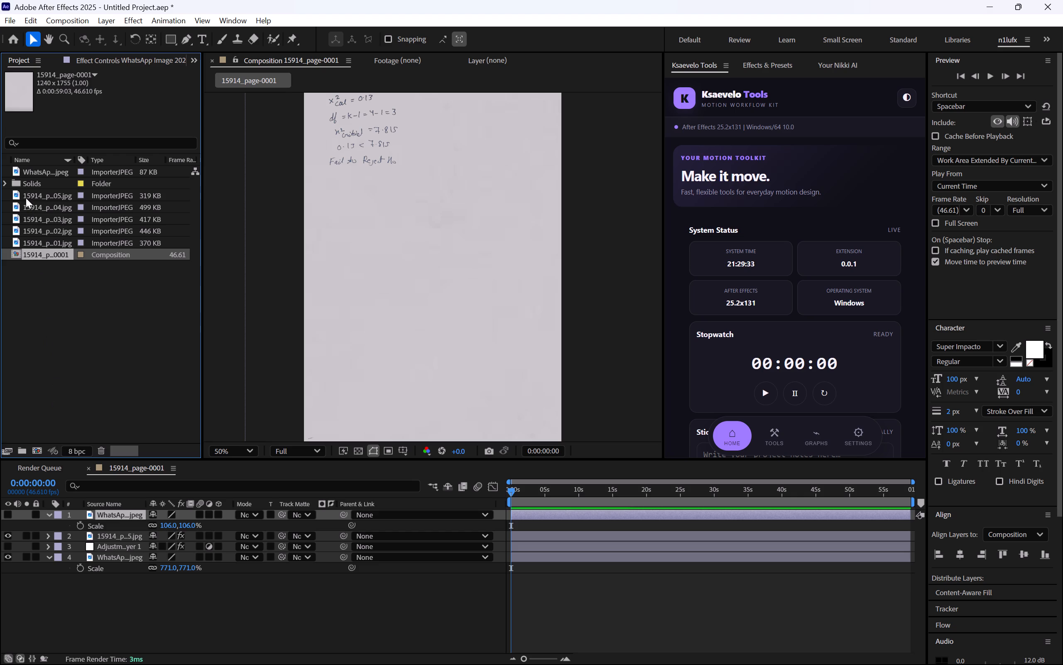
{"action": "left_click_drag", "start_coordinate": [28, 197], "coordinate": [34, 449]}
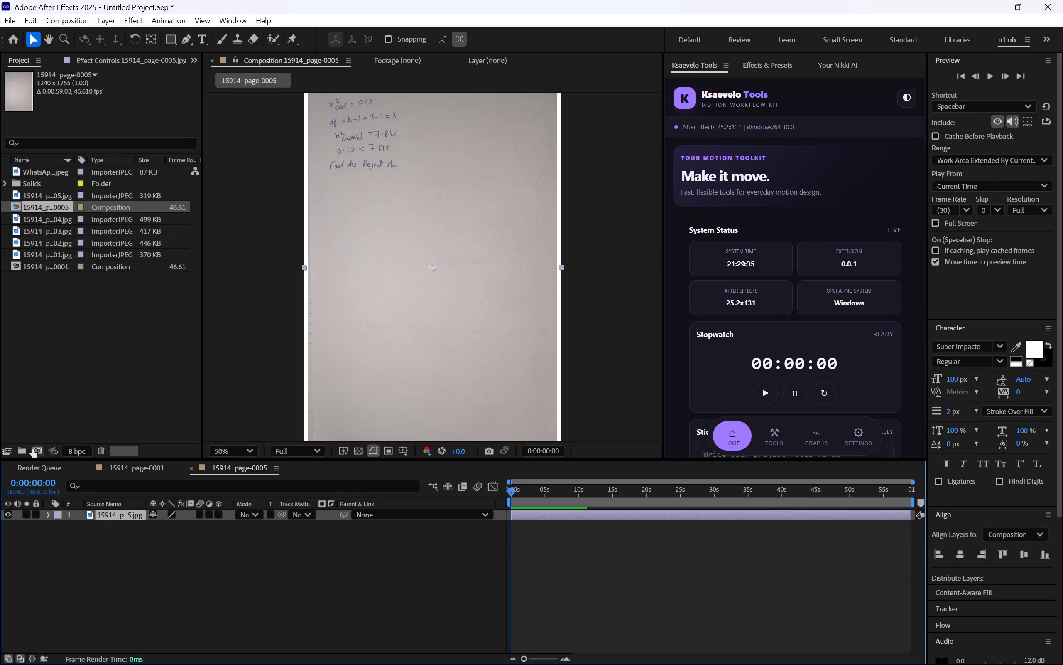
Rename the new page-0005 composition as main in its composition settings.
{"action": "right_click", "coordinate": [28, 204]}
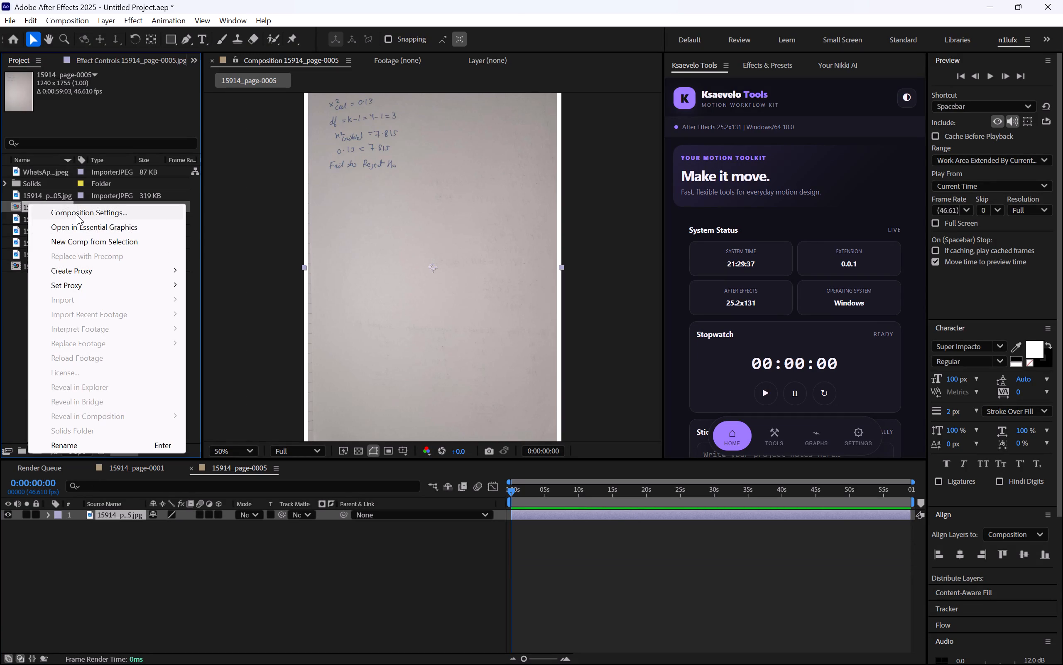
{"action": "left_click", "coordinate": [77, 215]}
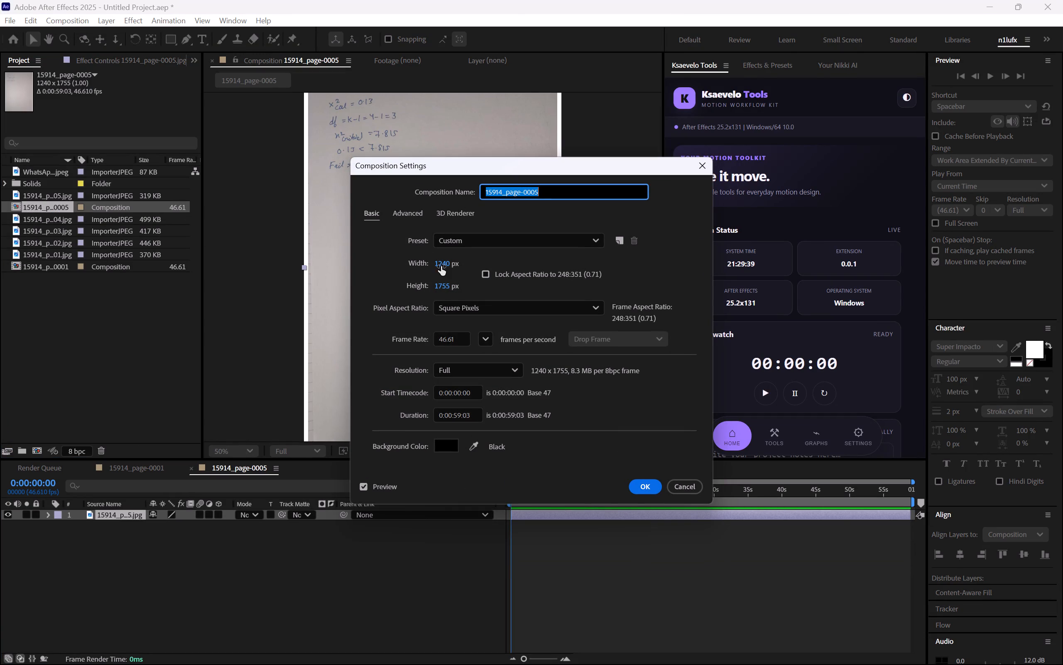
{"action": "type", "text": "main"}
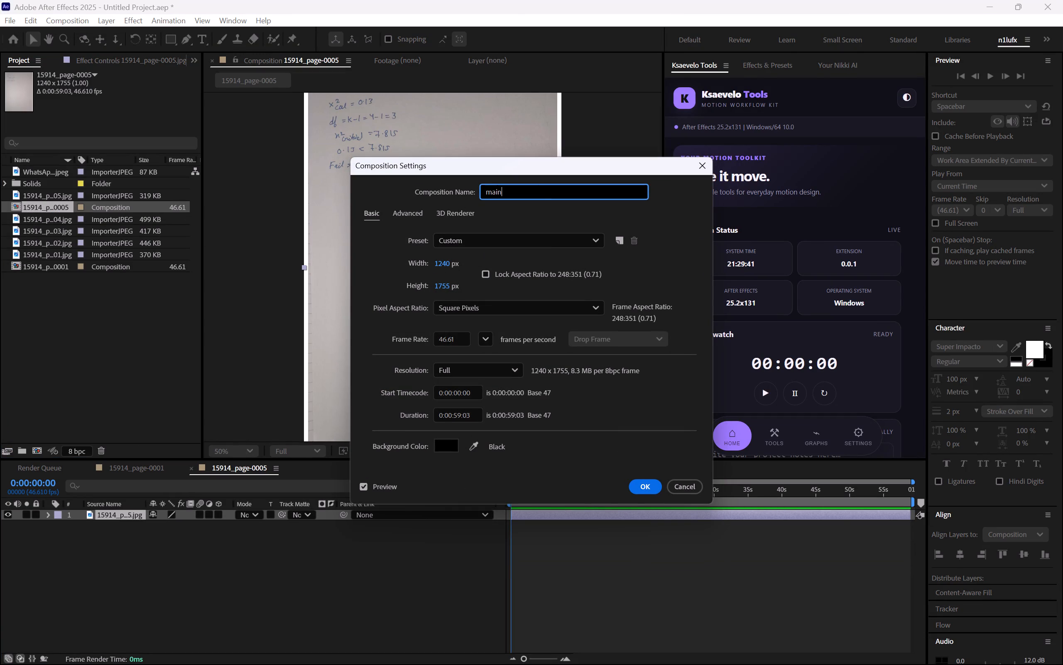
{"action": "key", "text": "Return"}
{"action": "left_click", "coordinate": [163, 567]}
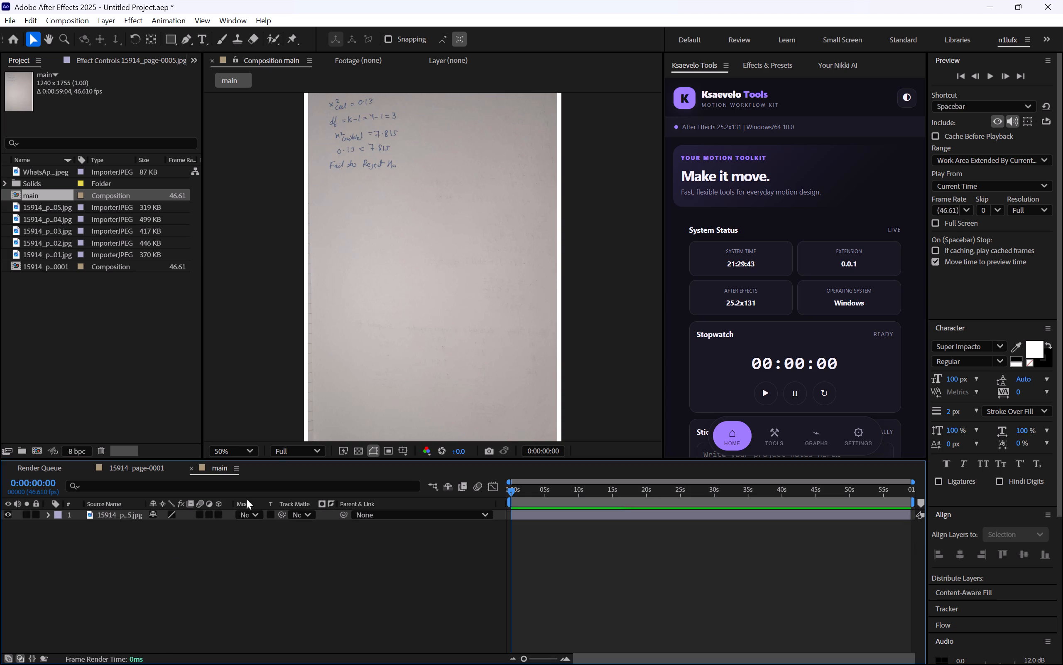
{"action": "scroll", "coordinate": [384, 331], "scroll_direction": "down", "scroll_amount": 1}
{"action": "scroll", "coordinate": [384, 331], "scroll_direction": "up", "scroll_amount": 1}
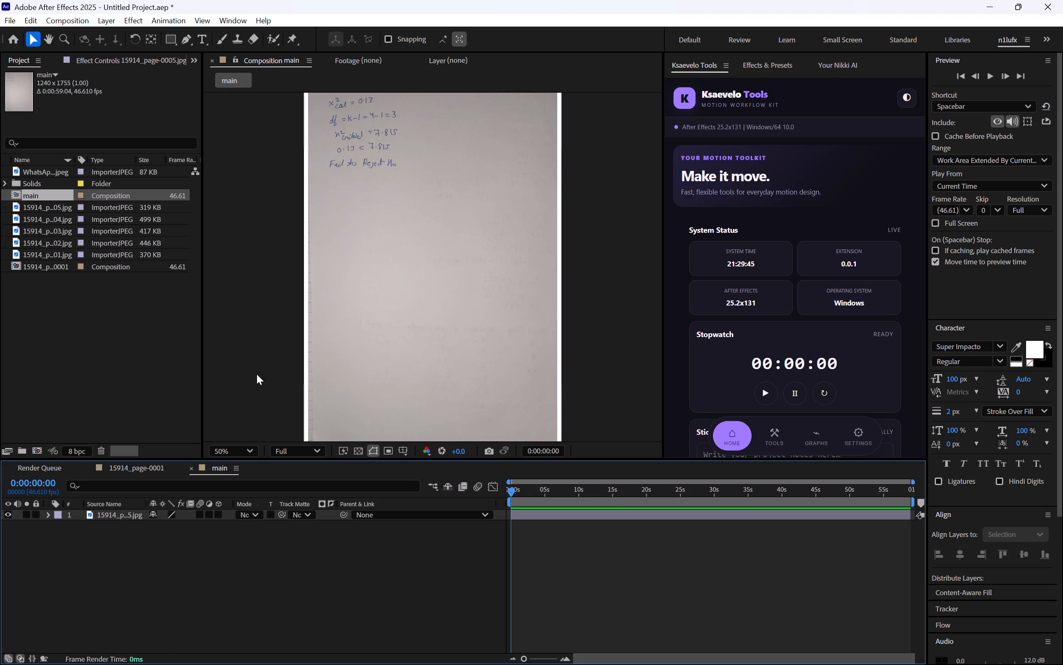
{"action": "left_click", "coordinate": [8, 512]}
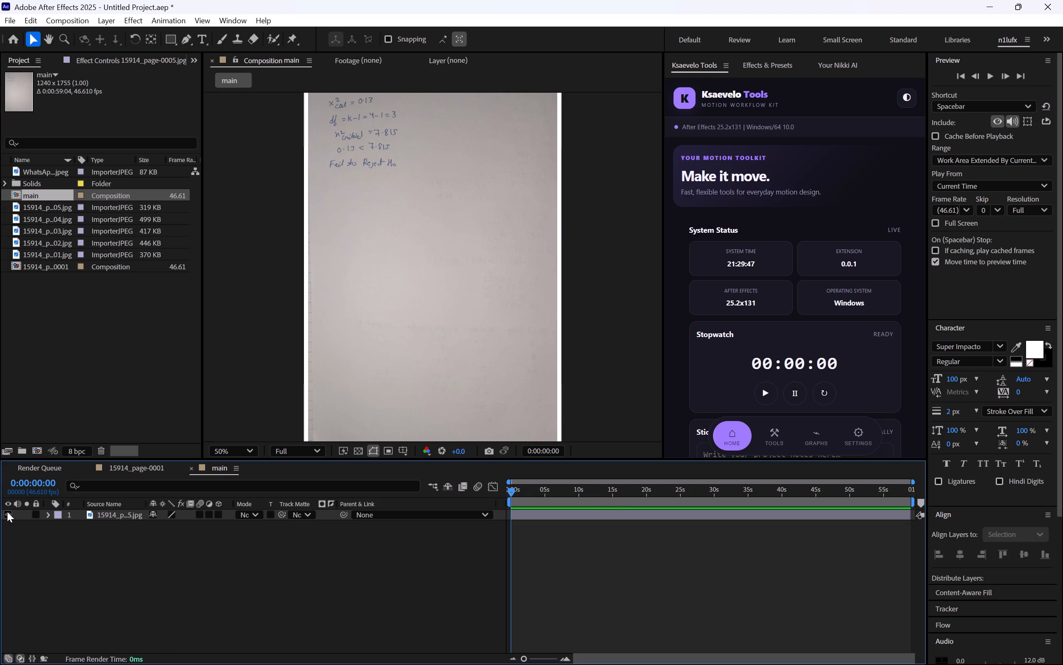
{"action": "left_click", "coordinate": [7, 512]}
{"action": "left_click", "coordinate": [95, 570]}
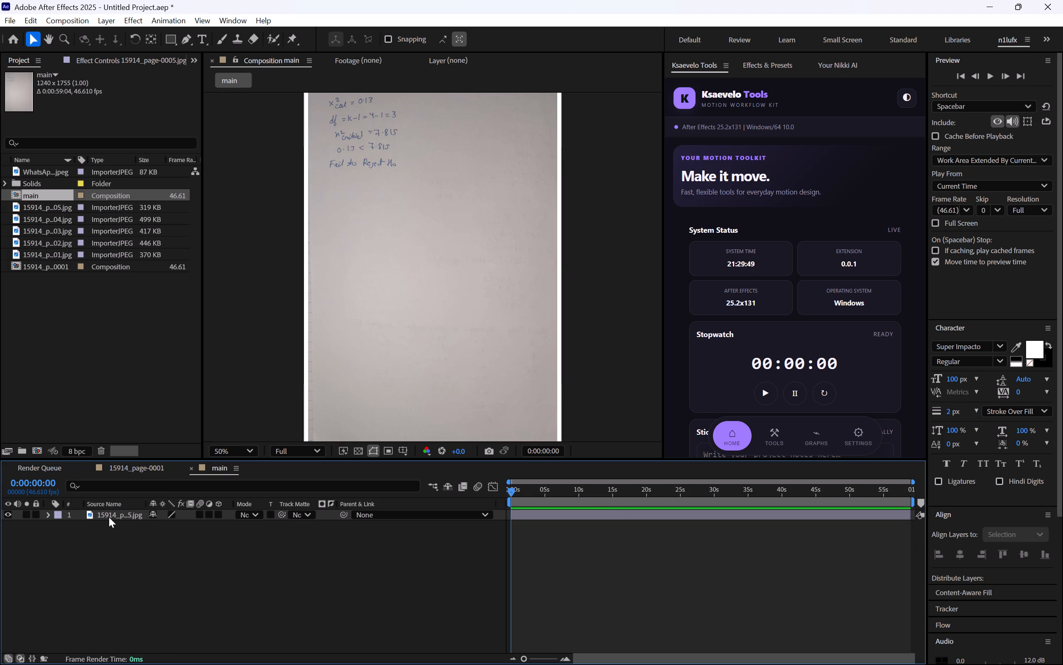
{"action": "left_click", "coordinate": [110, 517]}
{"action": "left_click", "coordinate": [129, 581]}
Add a new adjustment layer above the page layer in the main composition.
{"action": "key", "text": "ctrl+alt+y"}
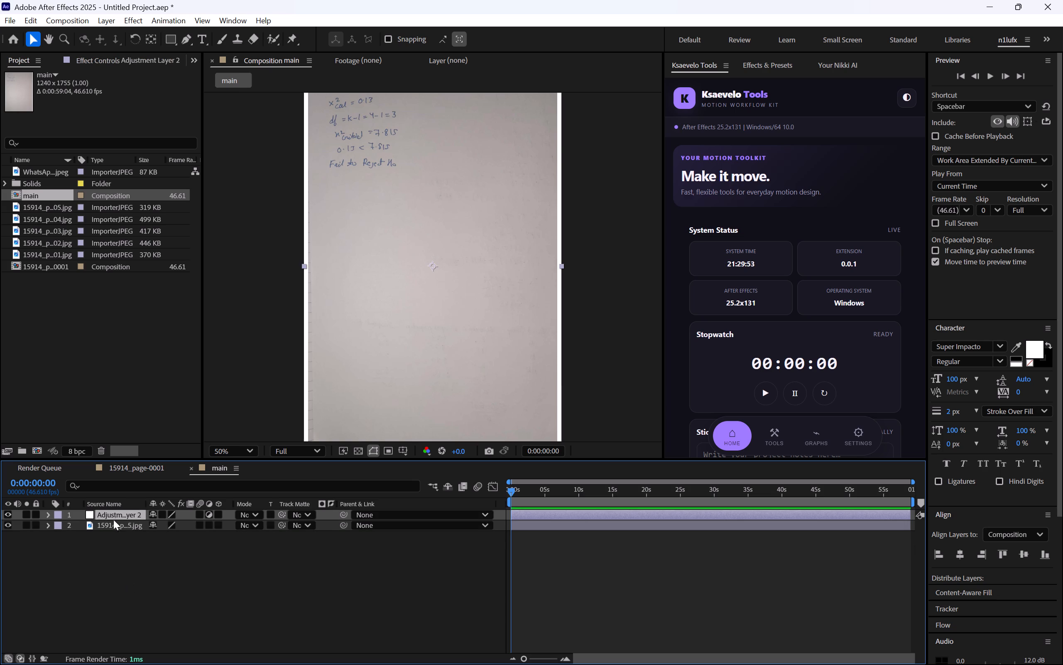
{"action": "left_click", "coordinate": [115, 550]}
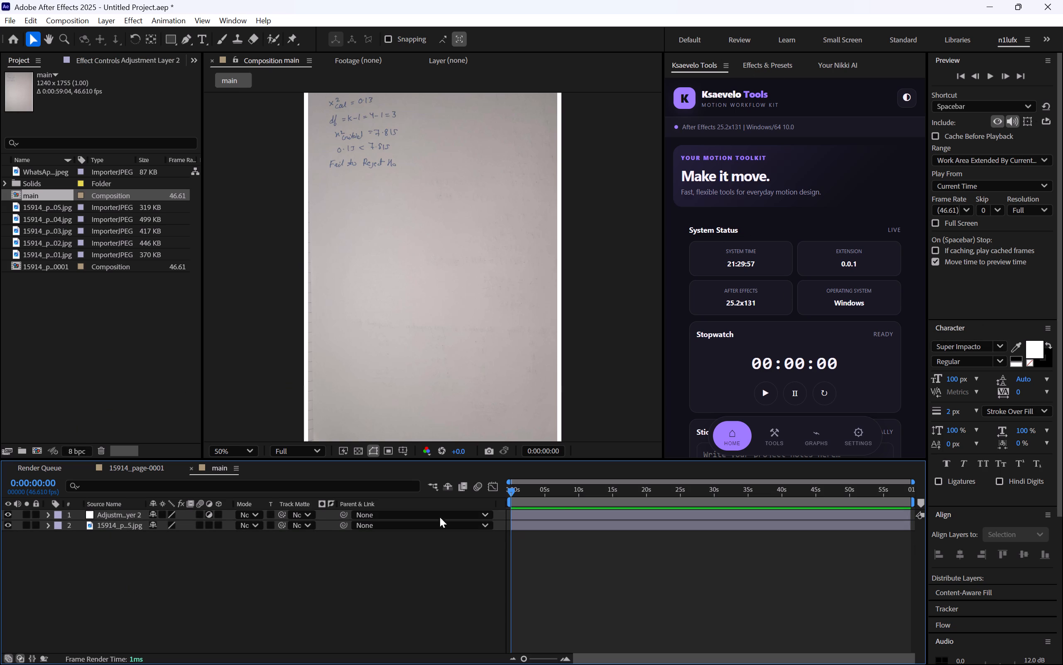
Create a comp-sized 1240 x 1755 px white solid and place it beneath the page layer.
{"action": "right_click", "coordinate": [411, 611]}
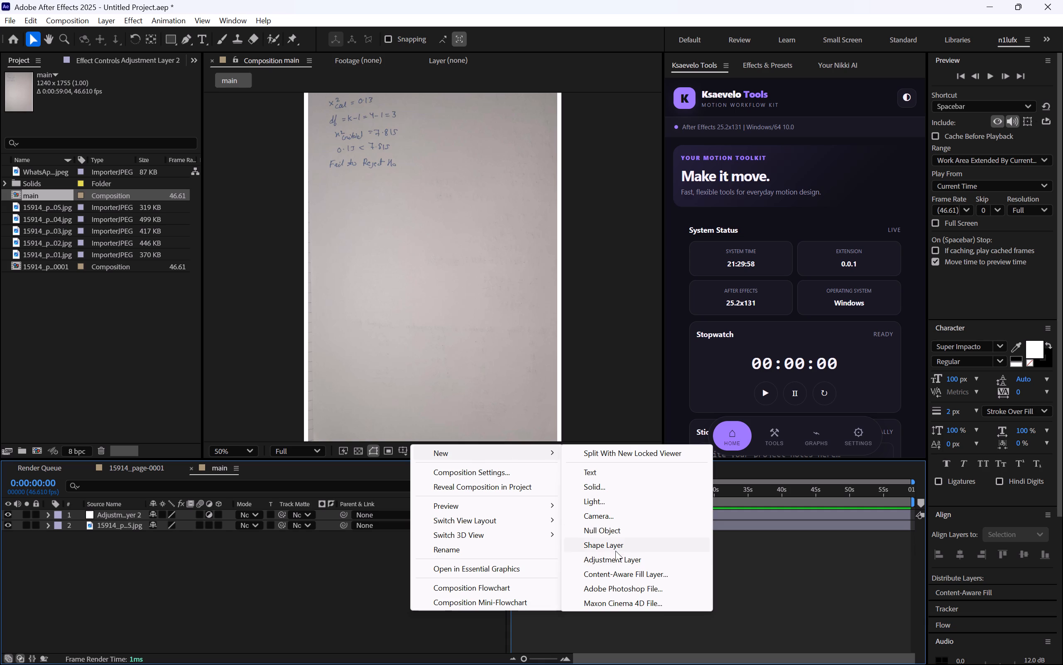
{"action": "left_click", "coordinate": [617, 488]}
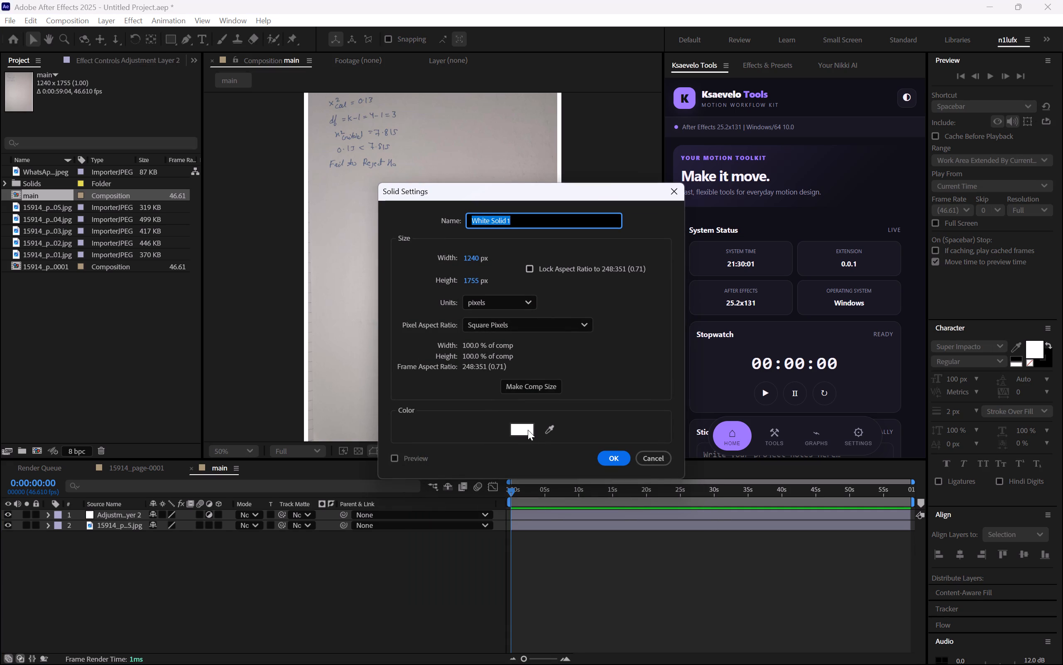
{"action": "left_click", "coordinate": [623, 457]}
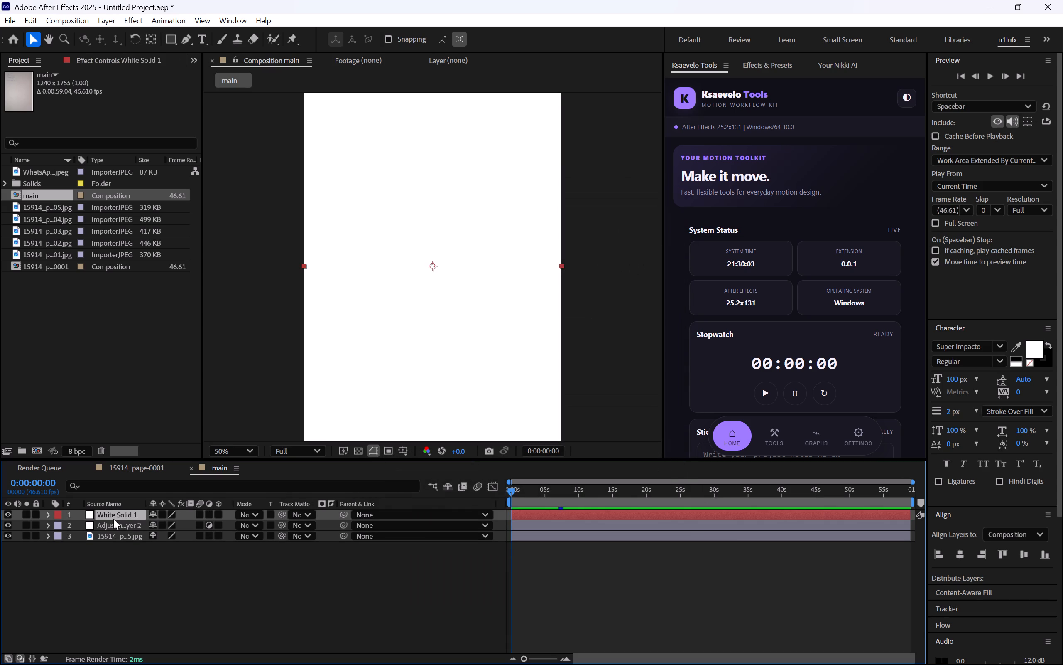
{"action": "left_click_drag", "start_coordinate": [117, 517], "coordinate": [124, 574]}
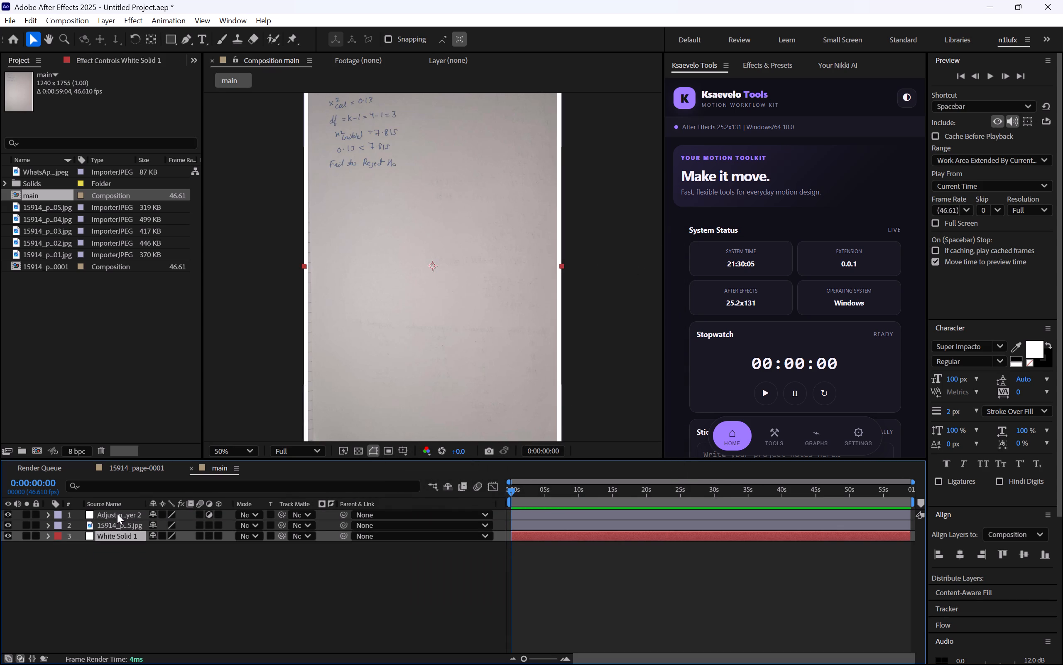
Apply the recent hlx.ae effects preset to the new adjustment layer and switch off its S_Glow effect.
{"action": "left_click", "coordinate": [111, 513]}
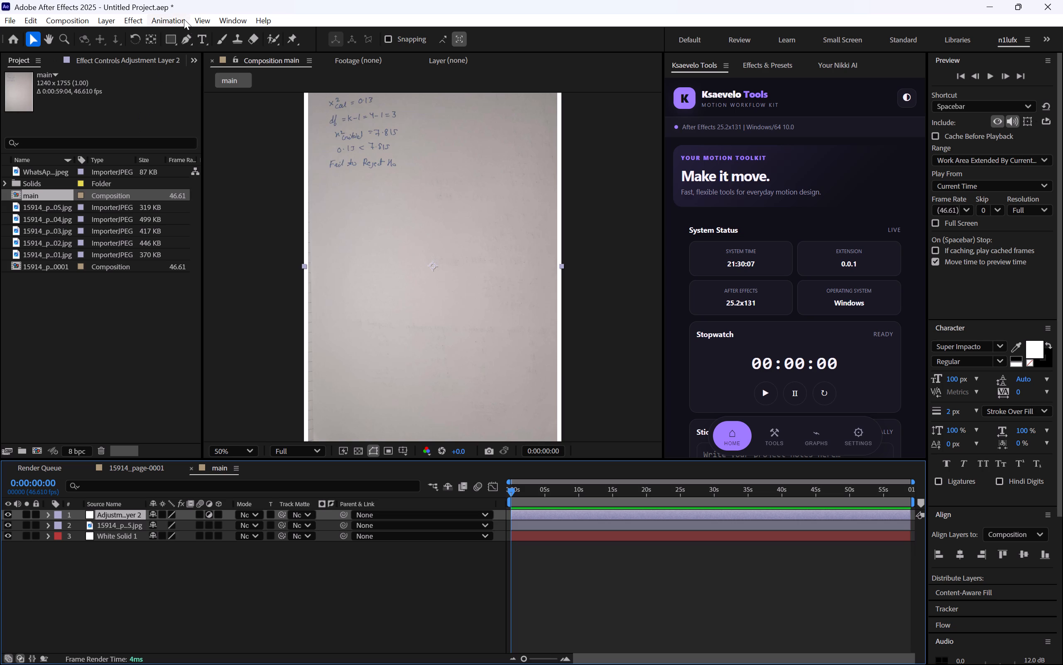
{"action": "left_click", "coordinate": [174, 18]}
{"action": "left_click", "coordinate": [438, 59]}
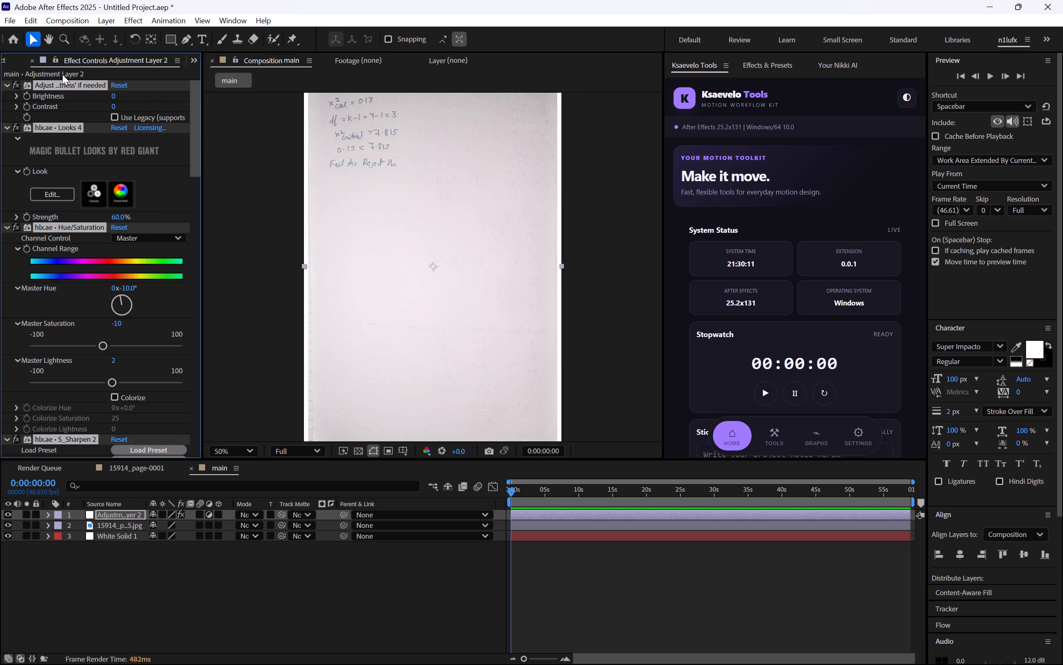
{"action": "left_click", "coordinate": [5, 87]}
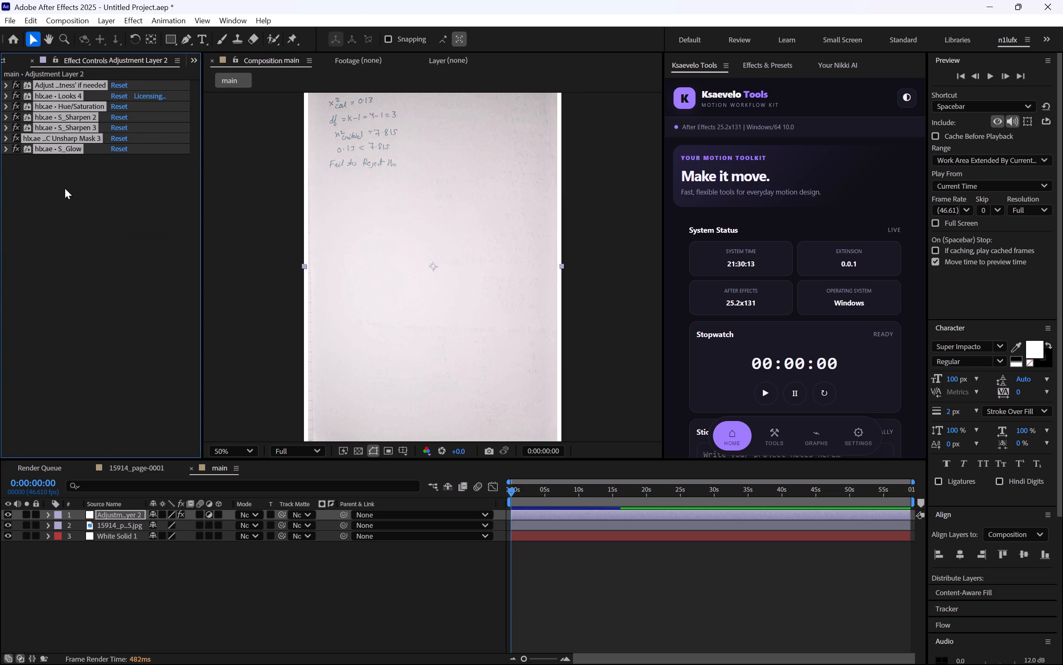
{"action": "left_click", "coordinate": [65, 188]}
{"action": "left_click", "coordinate": [15, 148]}
{"action": "left_click", "coordinate": [60, 246]}
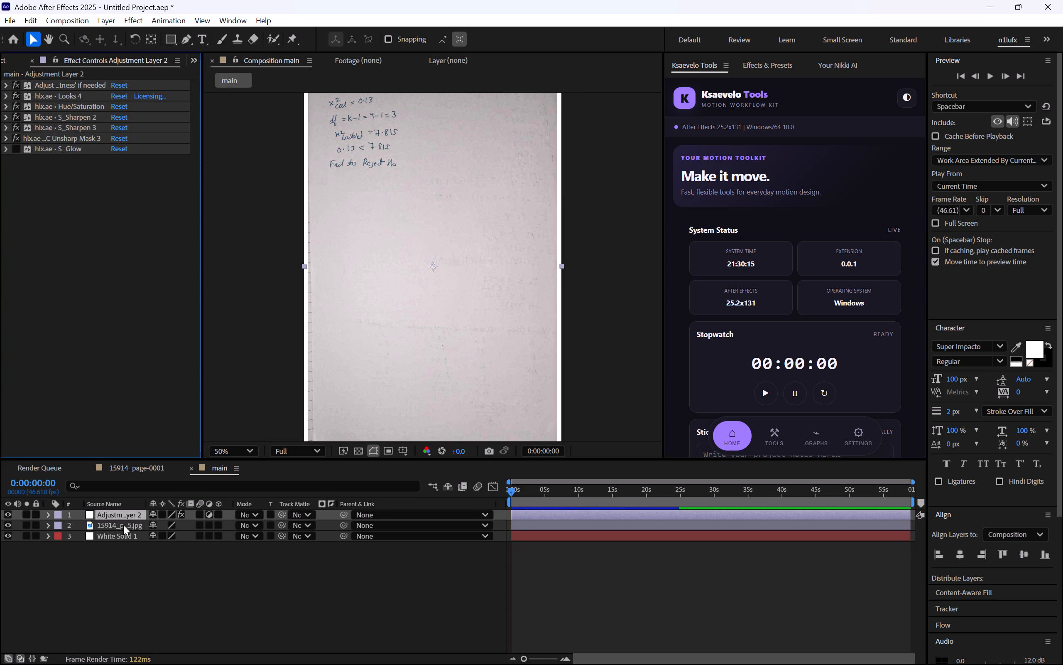
Copy the BCC Linear Color Key effect from the 15914_page-0005.jpg layer in the 15914_page-0001 composition.
{"action": "left_click", "coordinate": [114, 528]}
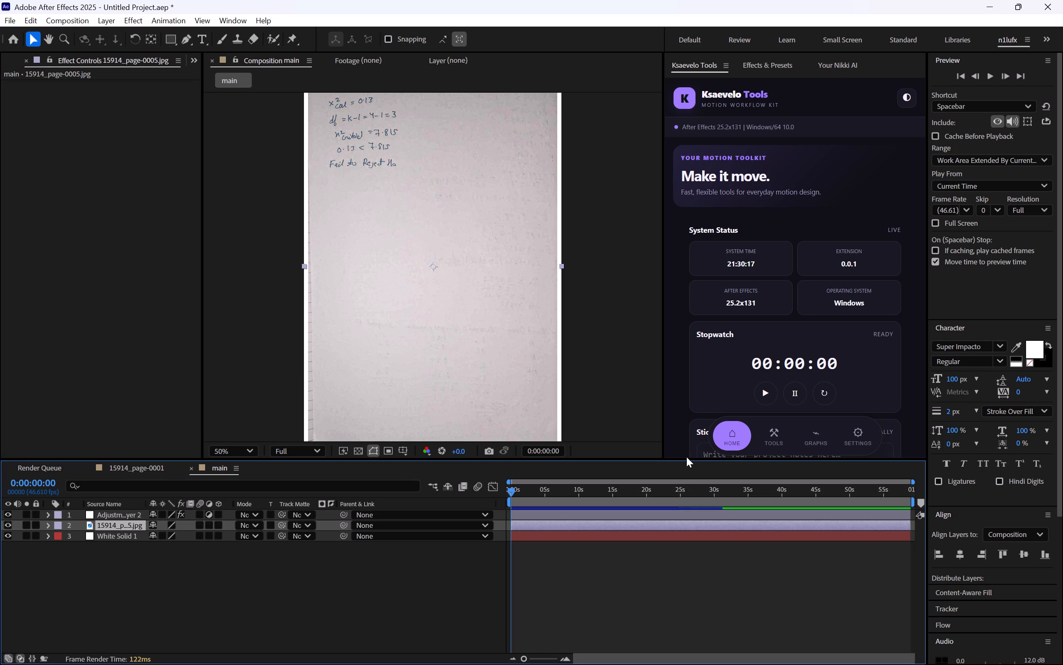
{"action": "left_click", "coordinate": [121, 468]}
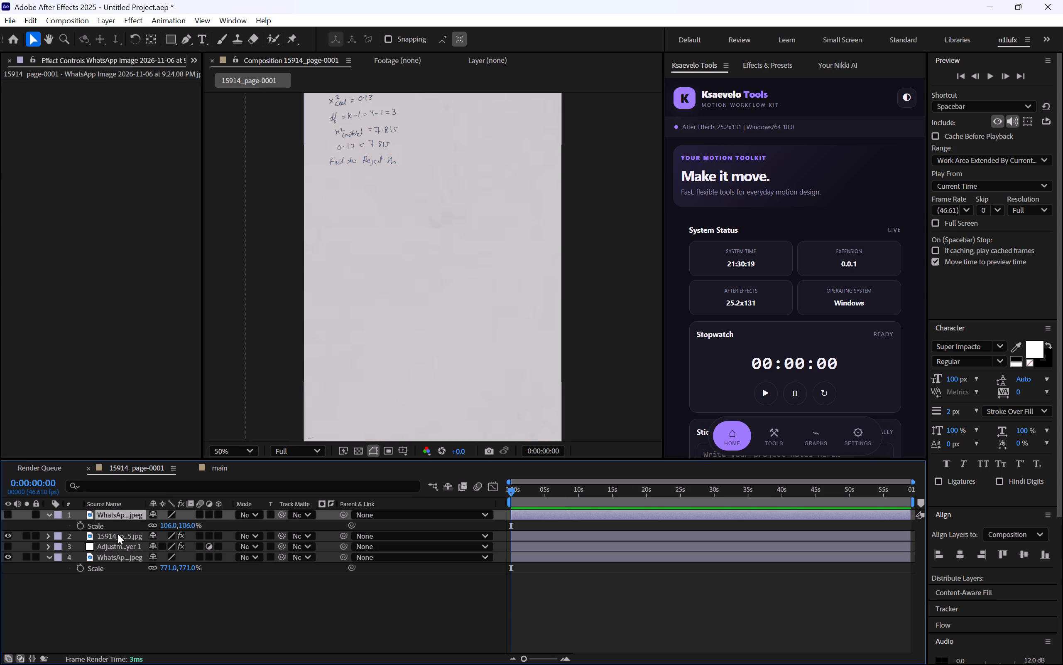
{"action": "left_click", "coordinate": [118, 534]}
{"action": "left_click", "coordinate": [51, 84]}
{"action": "key", "text": "ctrl+c"}
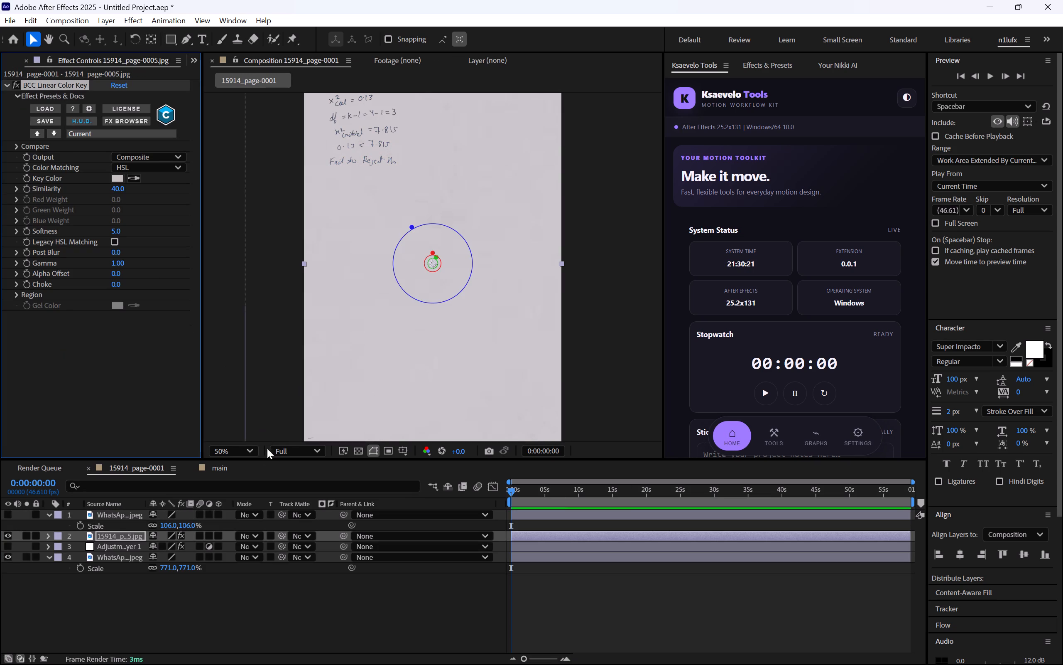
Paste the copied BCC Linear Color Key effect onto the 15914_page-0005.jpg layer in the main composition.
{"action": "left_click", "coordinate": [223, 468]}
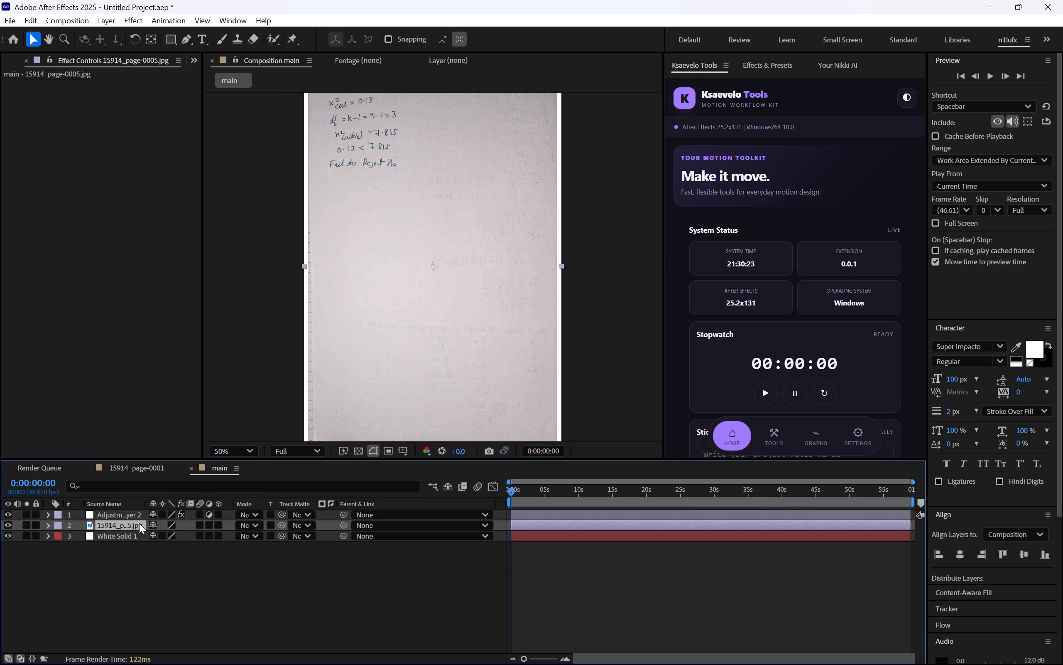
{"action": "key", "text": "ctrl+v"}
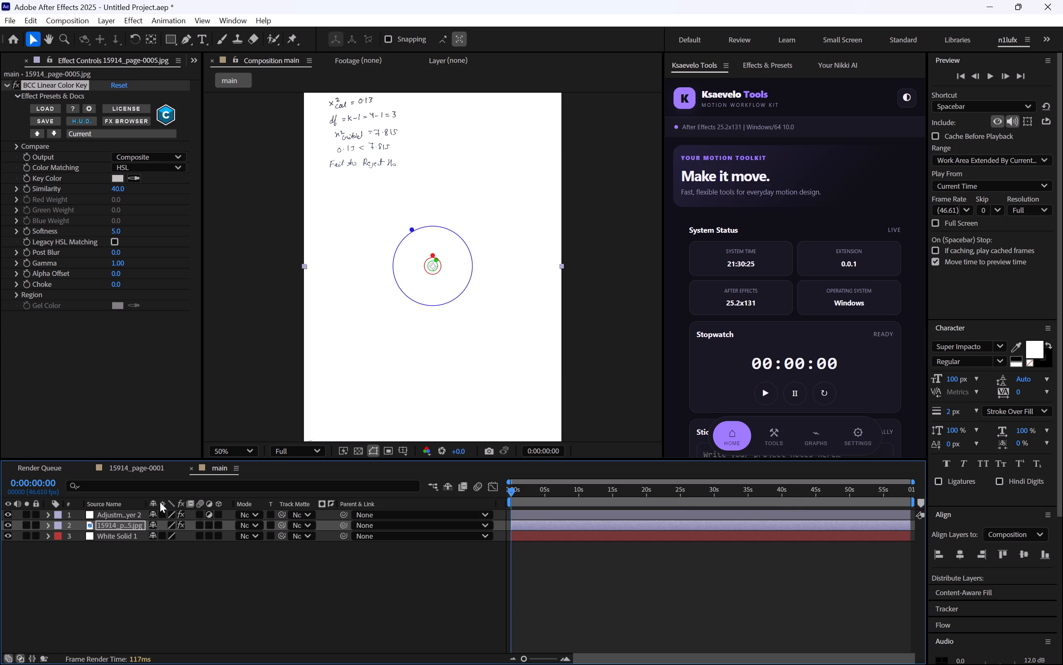
Replace the 15914_page-0005.jpg layer in the main composition with the WhatsApp photo, placed between the adjustment layer and the white solid.
{"action": "left_click", "coordinate": [135, 523]}
{"action": "key", "text": "Delete"}
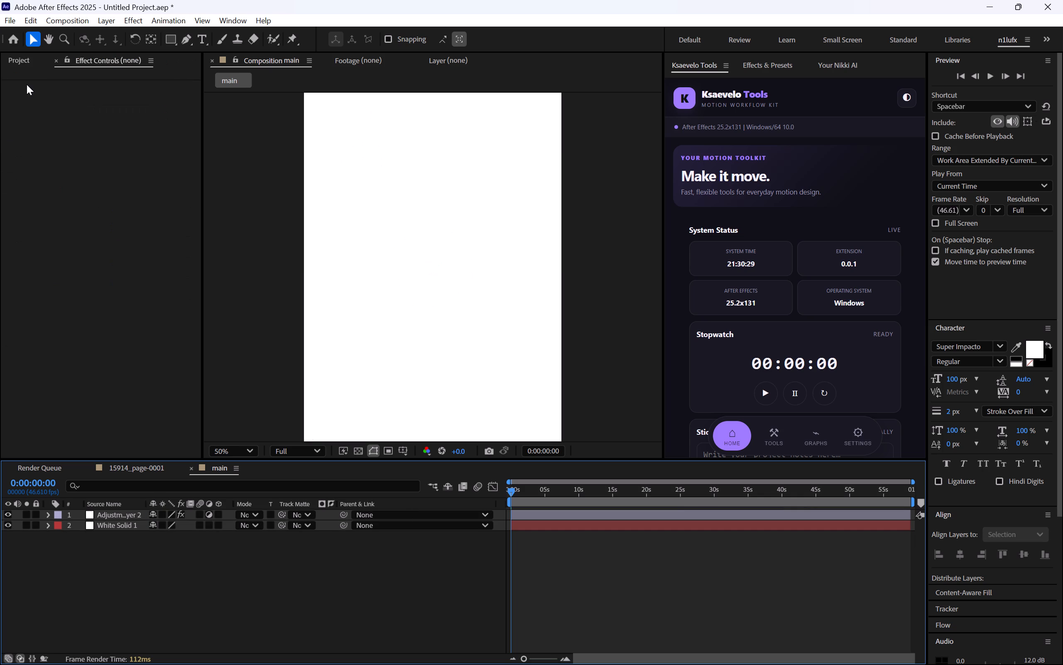
{"action": "left_click", "coordinate": [21, 60]}
{"action": "left_click_drag", "start_coordinate": [37, 174], "coordinate": [55, 230]}
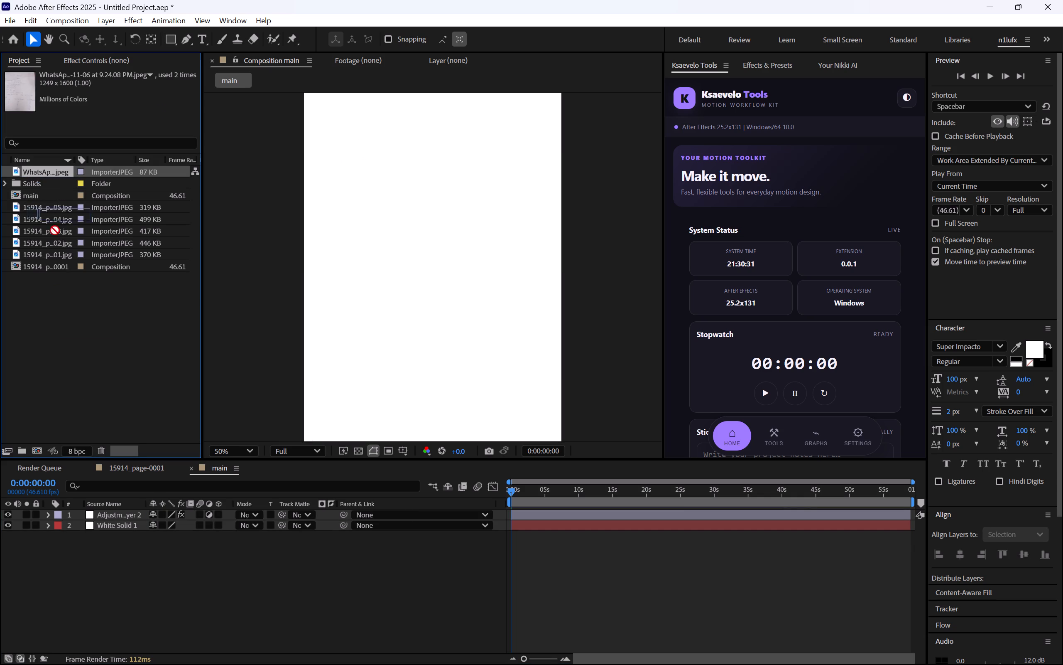
{"action": "left_click_drag", "start_coordinate": [55, 230], "coordinate": [98, 517]}
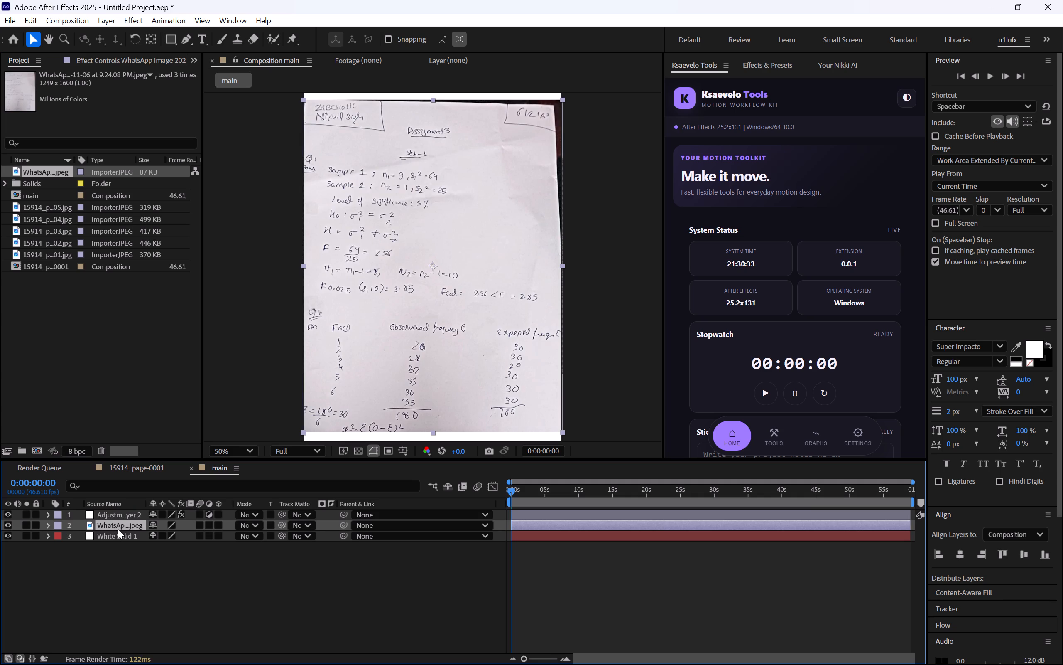
Paste the BCC Linear Color Key effect onto the WhatsApp photo layer and show its effect settings.
{"action": "key", "text": "ctrl+v"}
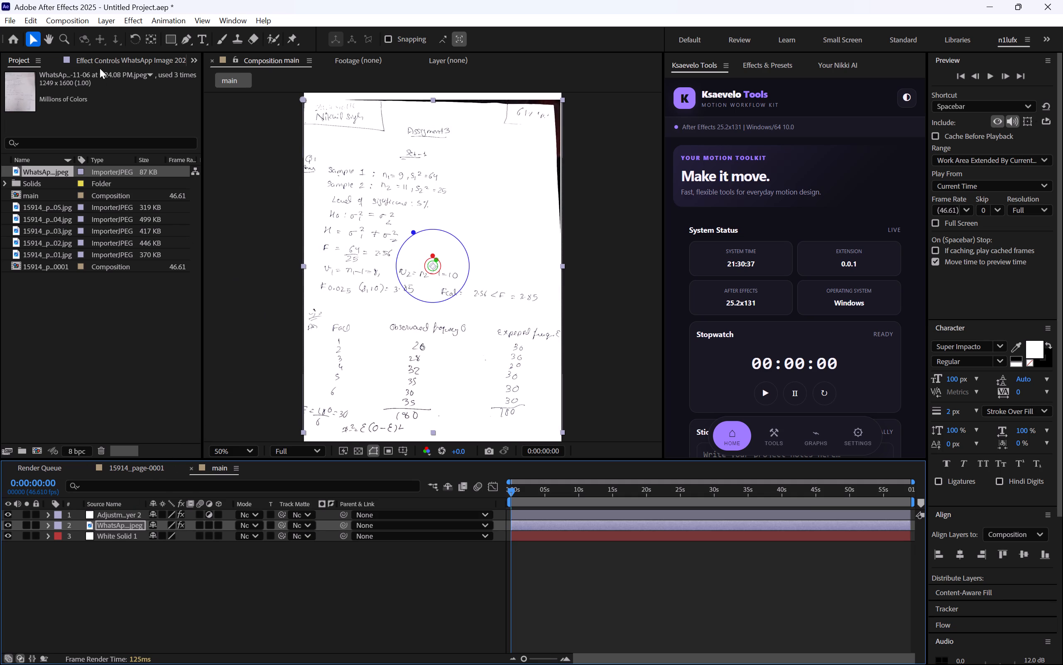
{"action": "left_click", "coordinate": [109, 59]}
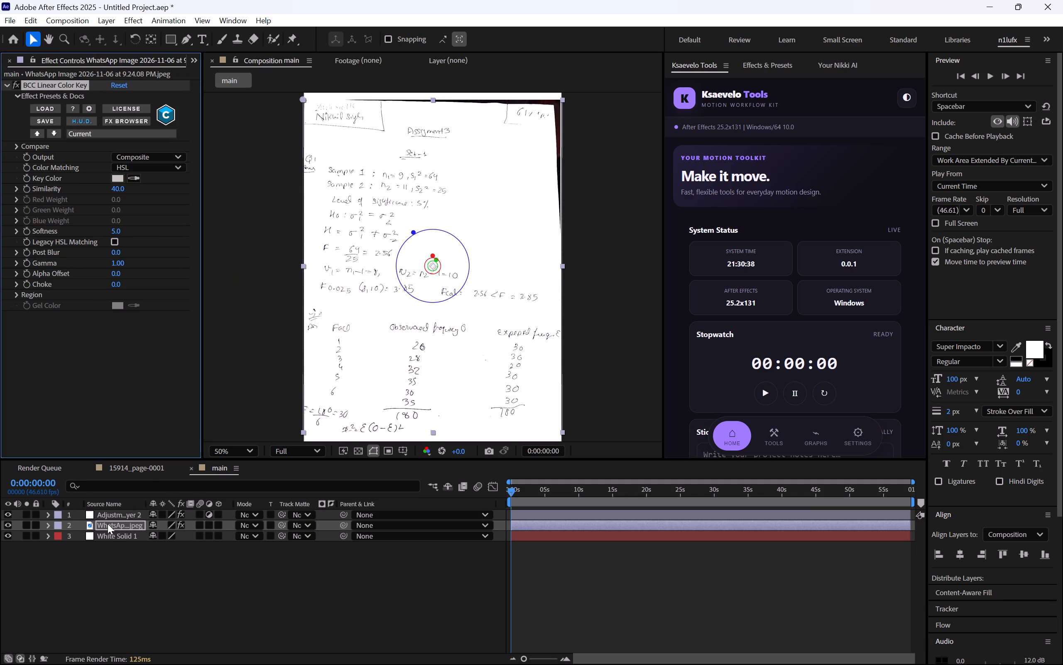
Reorder the main composition's layers so the WhatsApp photo is on top and the adjustment layer sits beneath the white solid.
{"action": "left_click_drag", "start_coordinate": [110, 525], "coordinate": [104, 515]}
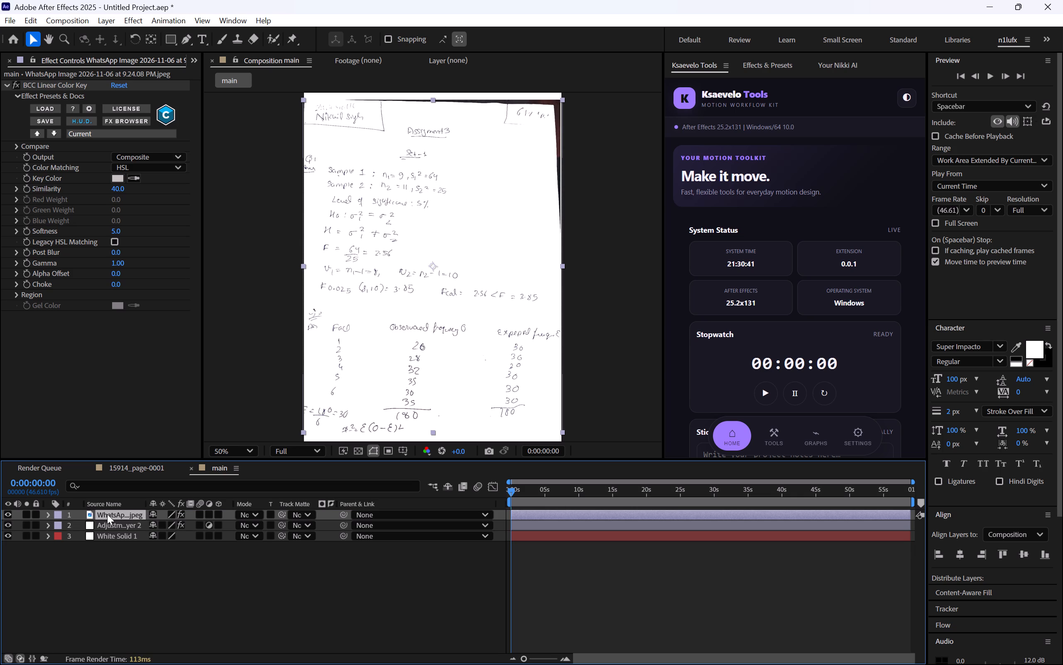
{"action": "left_click", "coordinate": [134, 573]}
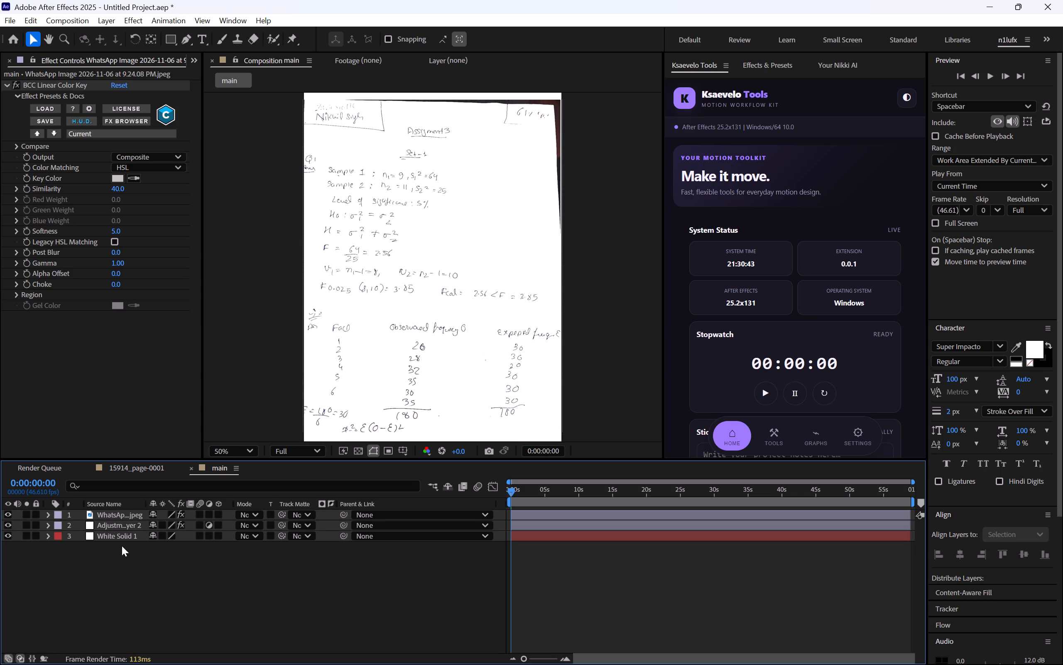
{"action": "left_click_drag", "start_coordinate": [106, 527], "coordinate": [116, 558]}
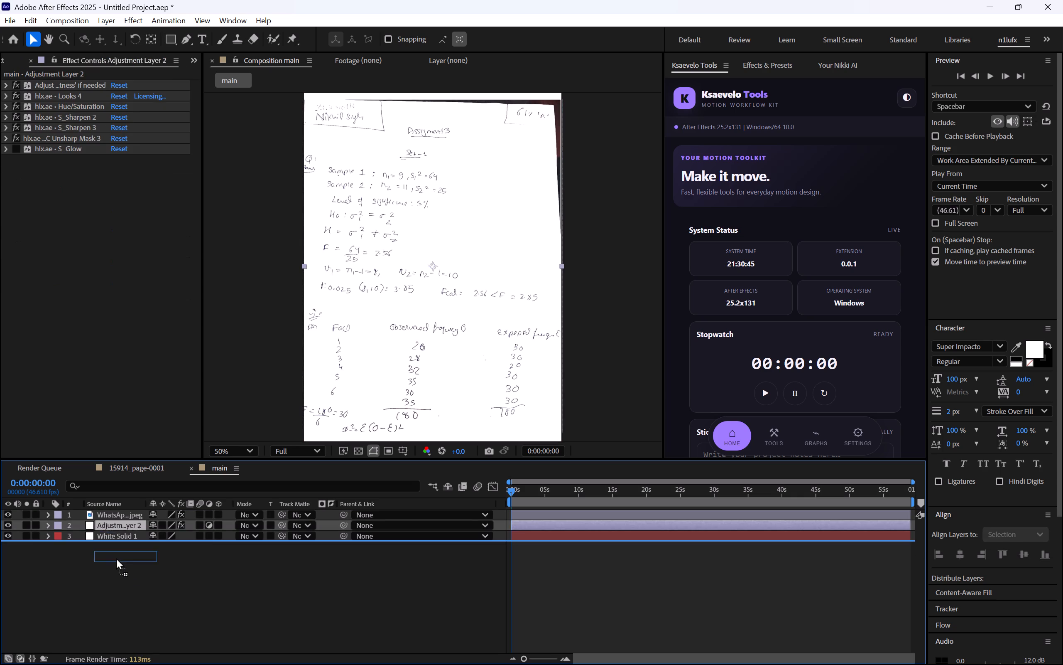
{"action": "left_click_drag", "start_coordinate": [116, 558], "coordinate": [116, 558]}
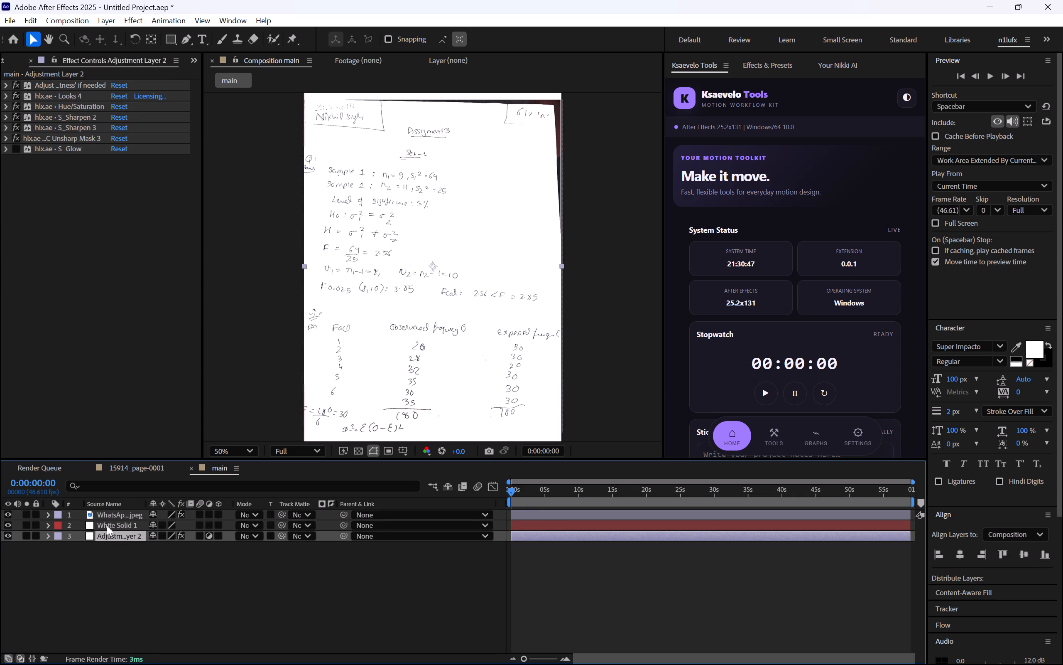
{"action": "left_click", "coordinate": [106, 522]}
{"action": "left_click", "coordinate": [105, 512]}
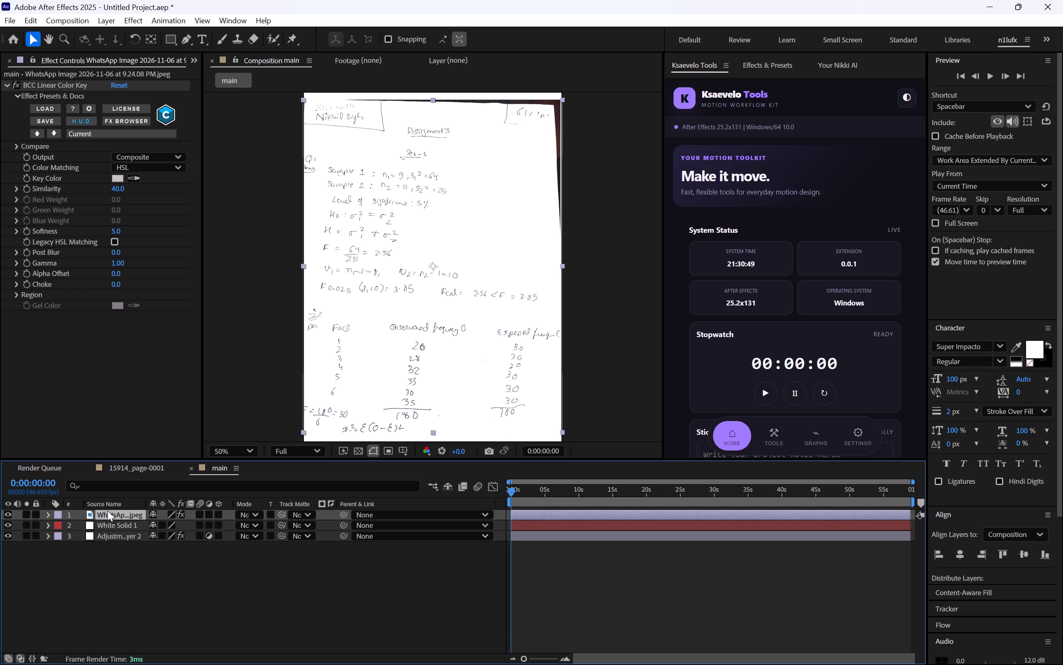
Toggle BCC Linear Color Key on the WhatsApp photo layer in main to compare it with the unkeyed photo.
{"action": "left_click", "coordinate": [14, 82]}
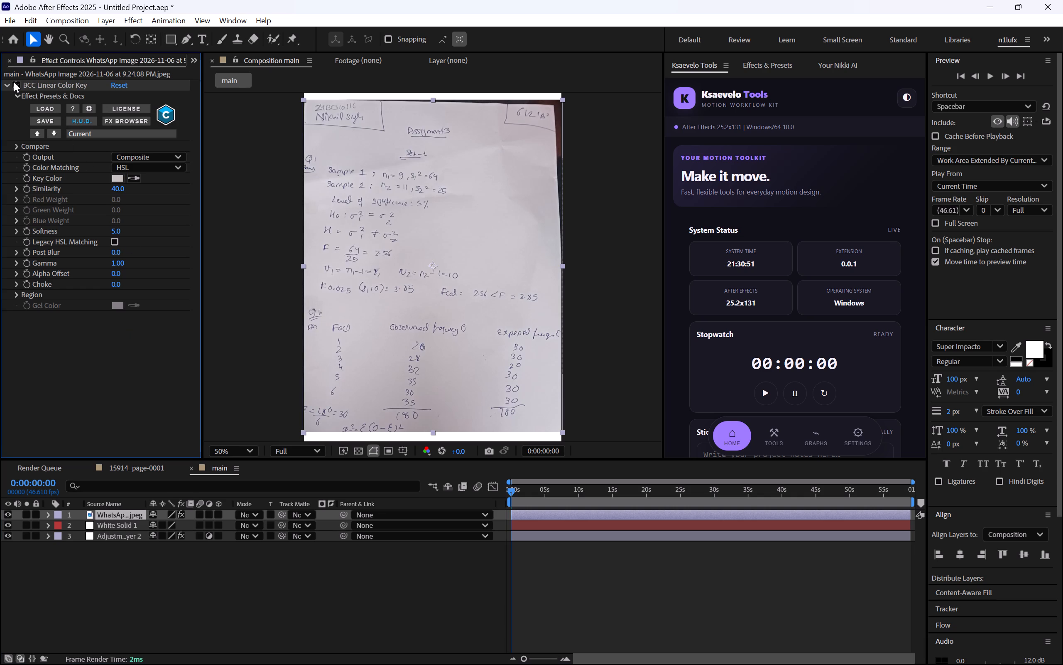
{"action": "left_click", "coordinate": [14, 82]}
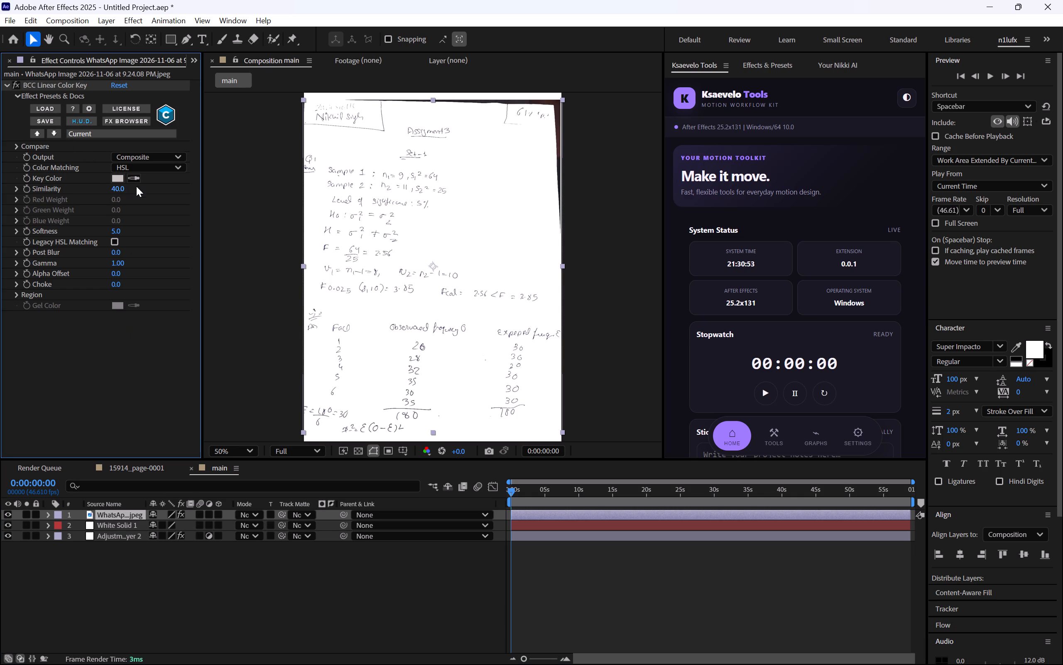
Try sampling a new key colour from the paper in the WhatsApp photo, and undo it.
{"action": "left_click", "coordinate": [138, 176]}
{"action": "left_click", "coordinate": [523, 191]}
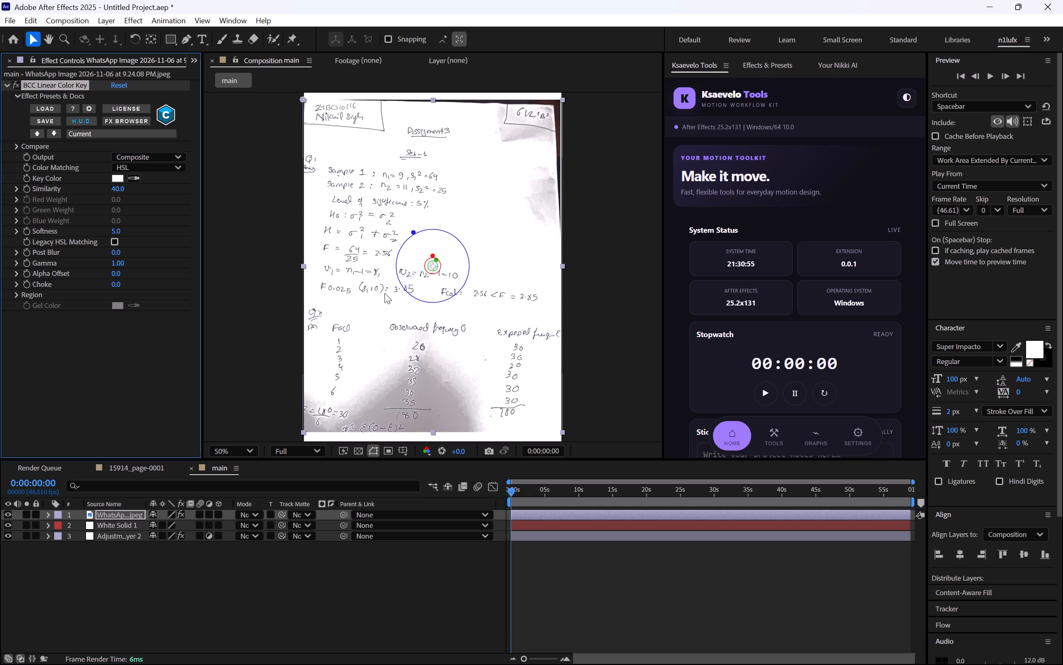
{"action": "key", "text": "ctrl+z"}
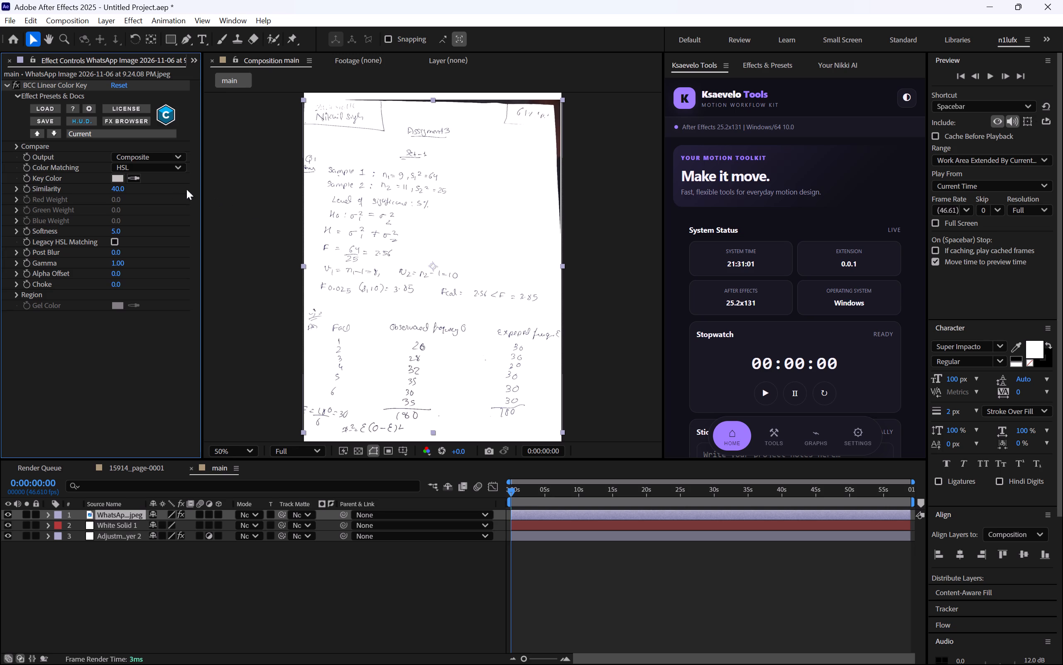
Set the BCC Linear Color Key Similarity on the WhatsApp photo layer to 28.
{"action": "left_click_drag", "start_coordinate": [120, 189], "coordinate": [114, 190]}
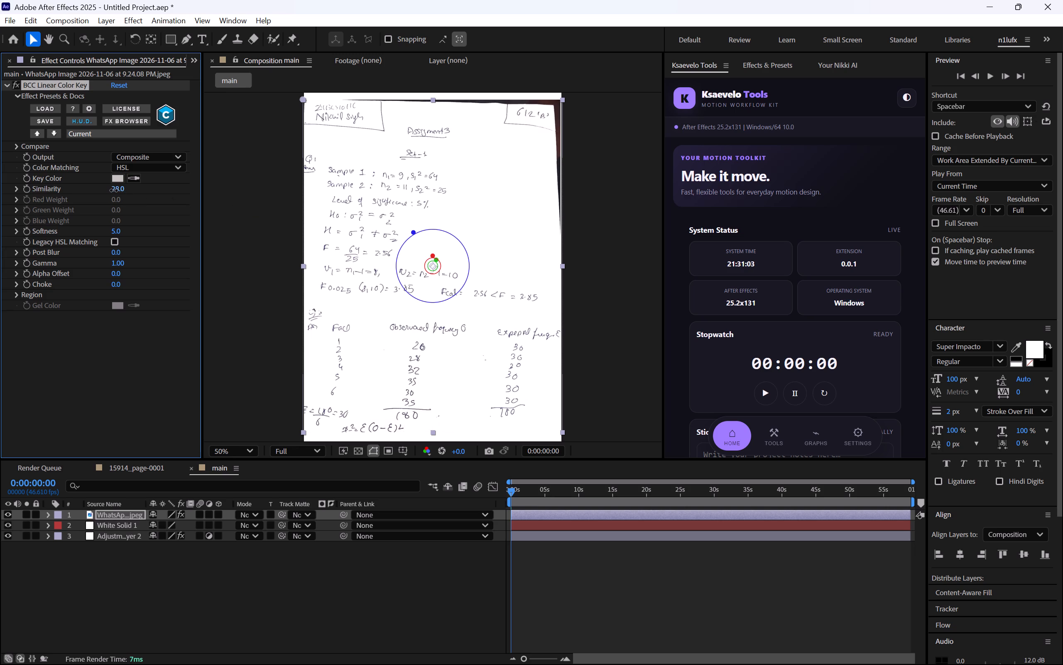
{"action": "left_click_drag", "start_coordinate": [114, 190], "coordinate": [113, 190]}
{"action": "left_click_drag", "start_coordinate": [113, 190], "coordinate": [114, 190]}
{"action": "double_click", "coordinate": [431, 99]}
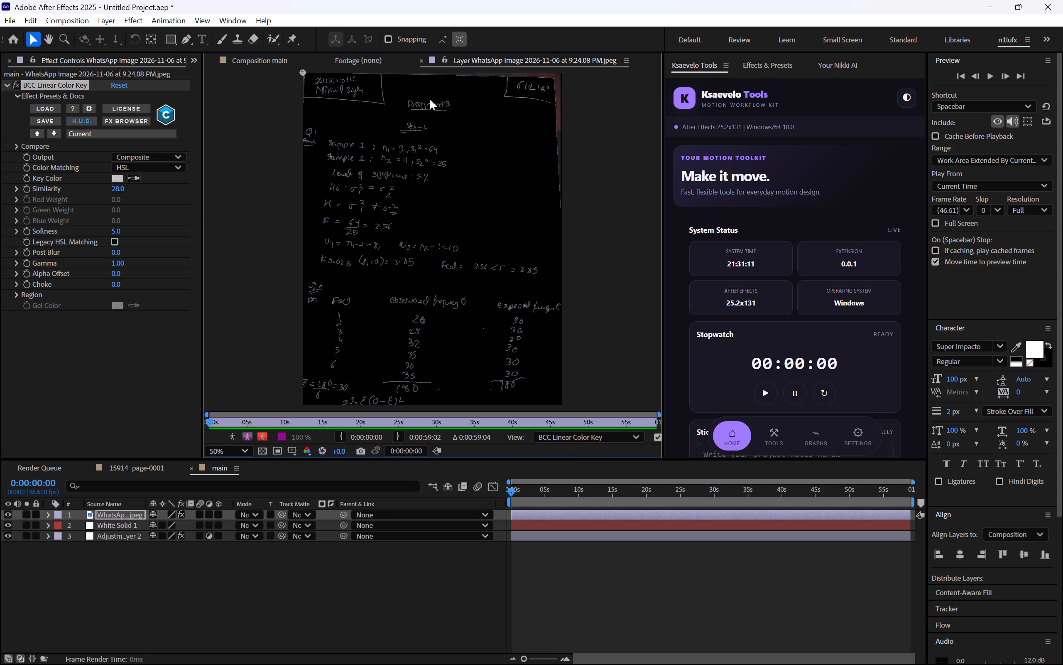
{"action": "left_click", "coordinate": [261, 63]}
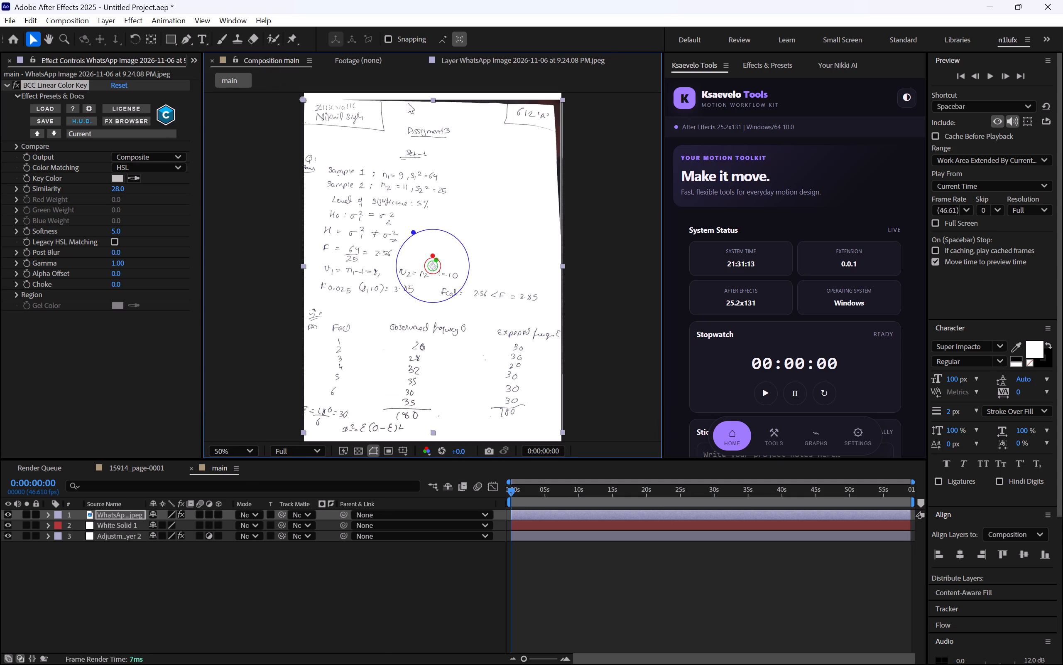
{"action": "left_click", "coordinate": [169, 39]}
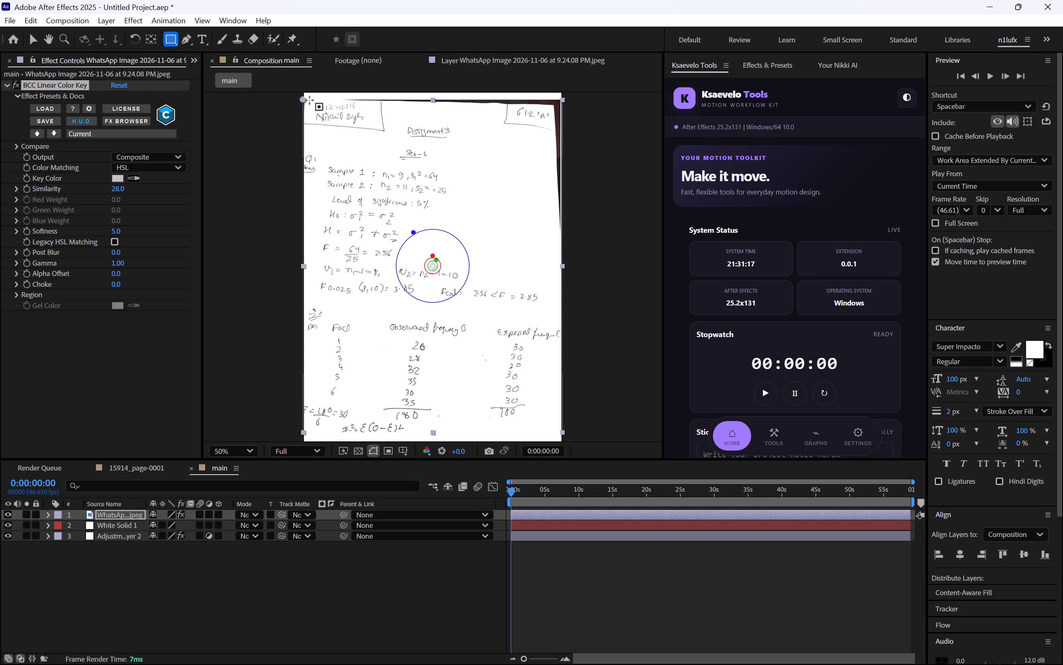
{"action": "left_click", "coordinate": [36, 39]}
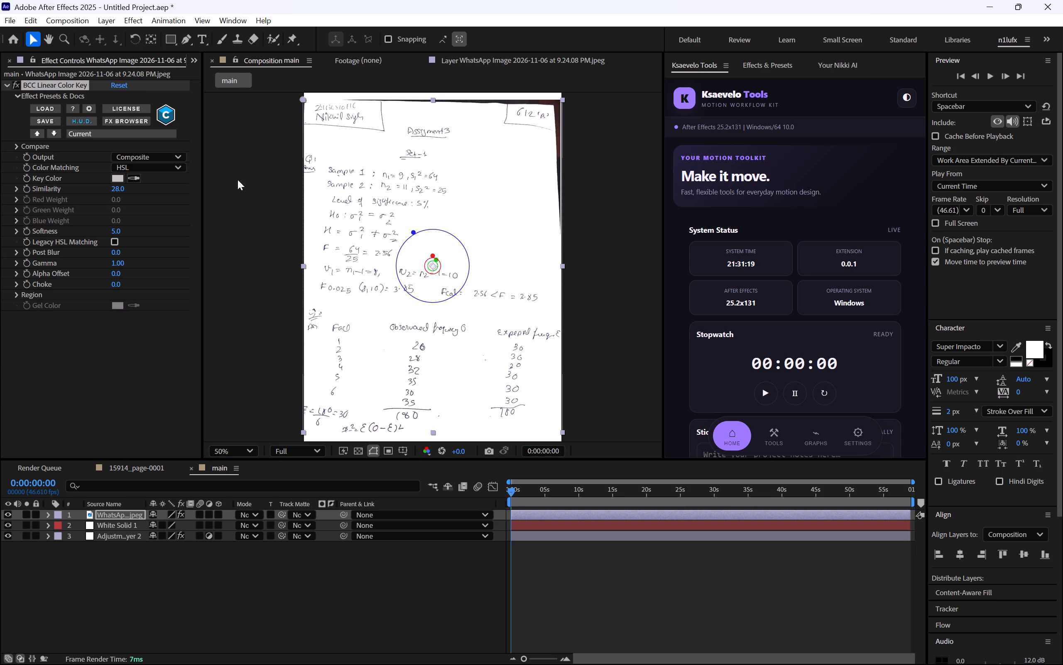
Draw a Pen tool mask on the WhatsApp photo layer around the page, leaving out the dark background along its edges.
{"action": "left_click_drag", "start_coordinate": [230, 578], "coordinate": [223, 579]}
{"action": "left_click", "coordinate": [115, 513]}
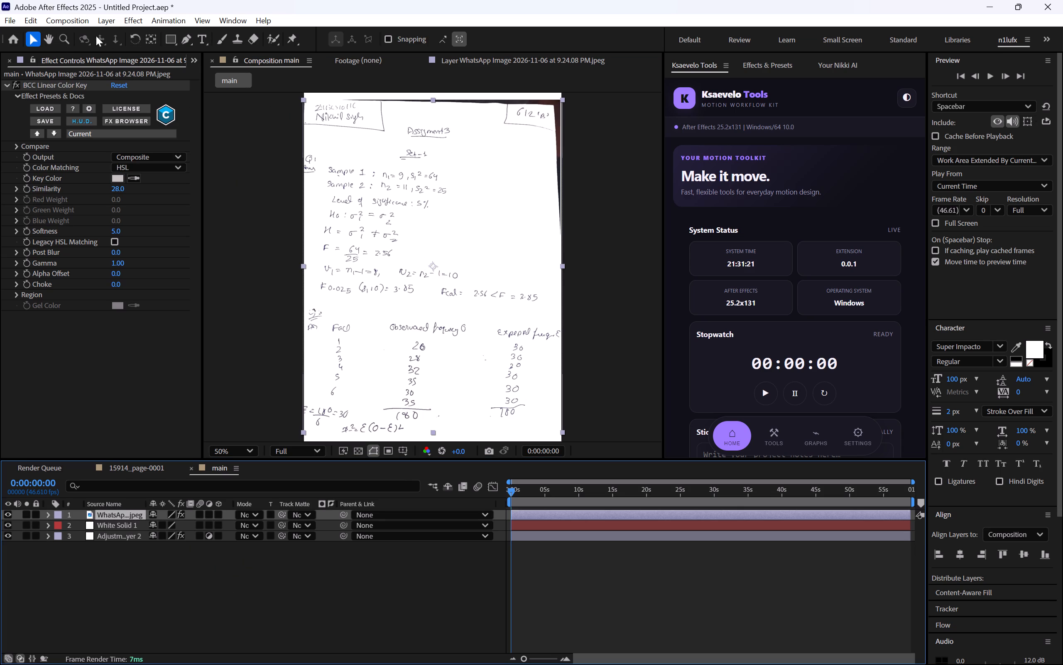
{"action": "left_click", "coordinate": [191, 37]}
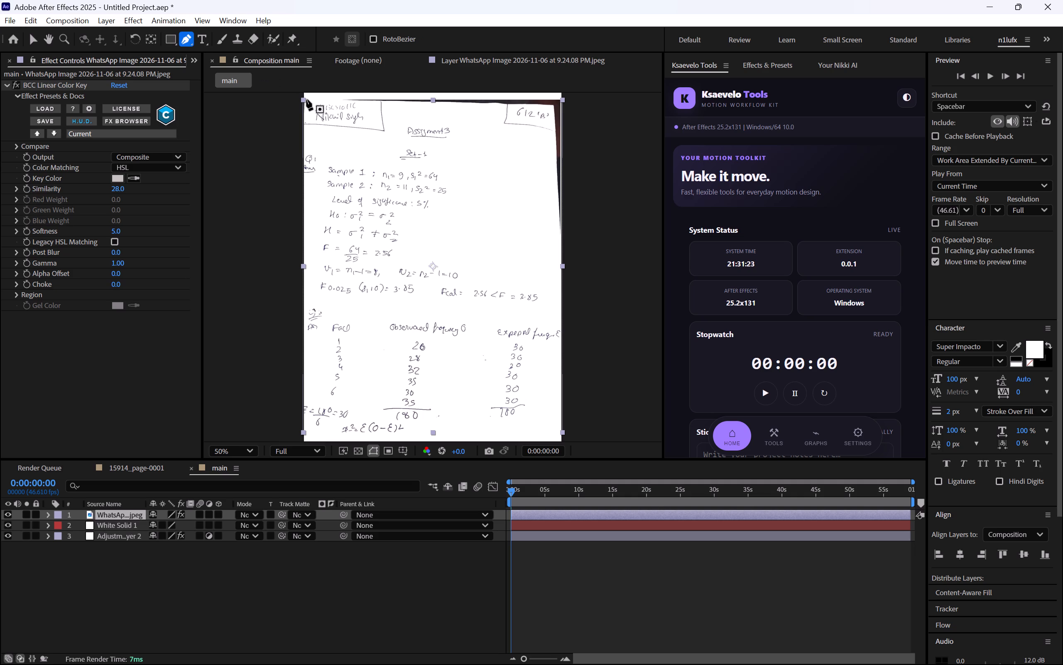
{"action": "left_click", "coordinate": [306, 99]}
{"action": "left_click", "coordinate": [554, 106]}
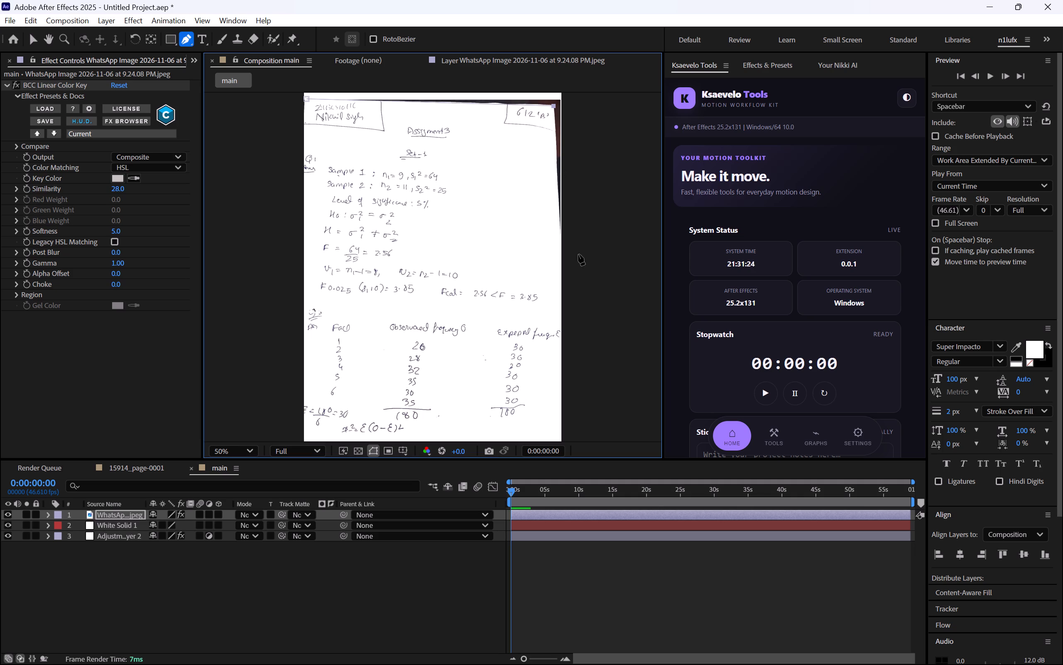
{"action": "left_click", "coordinate": [563, 441]}
Complete the page mask on the WhatsApp photo layer by adding the page's bottom-left corner point and closing the path.
{"action": "left_click", "coordinate": [302, 441]}
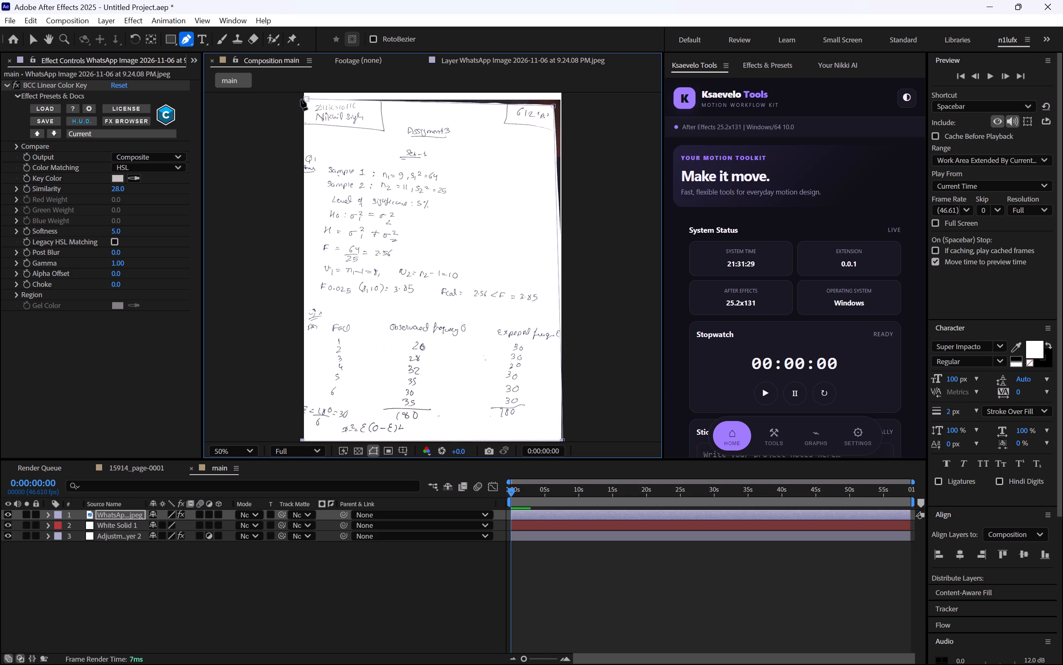
{"action": "left_click", "coordinate": [305, 99]}
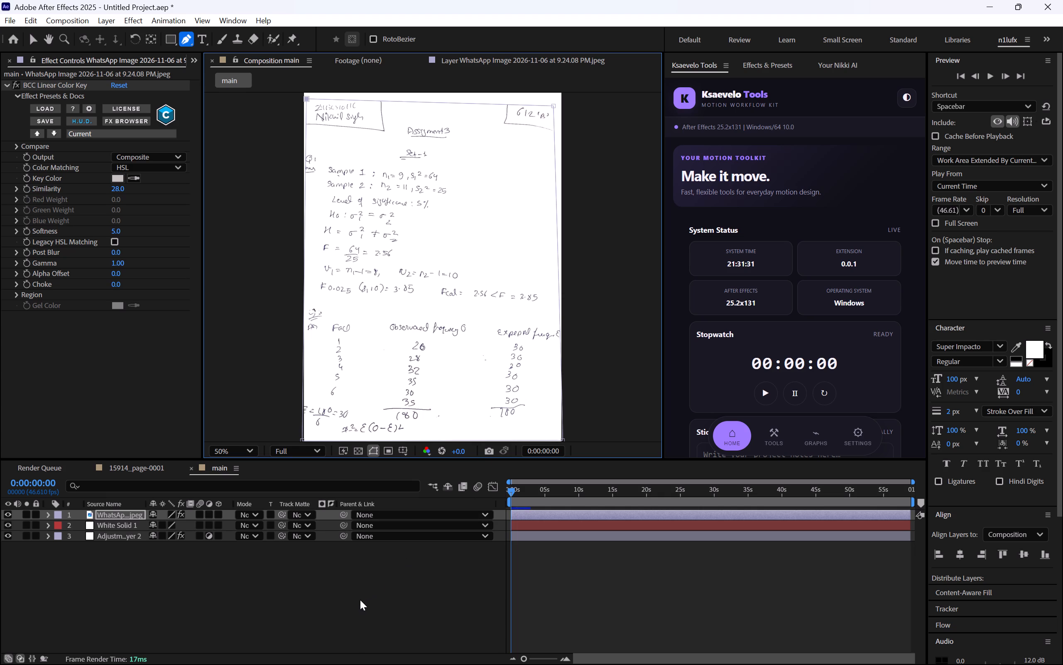
{"action": "left_click", "coordinate": [357, 602]}
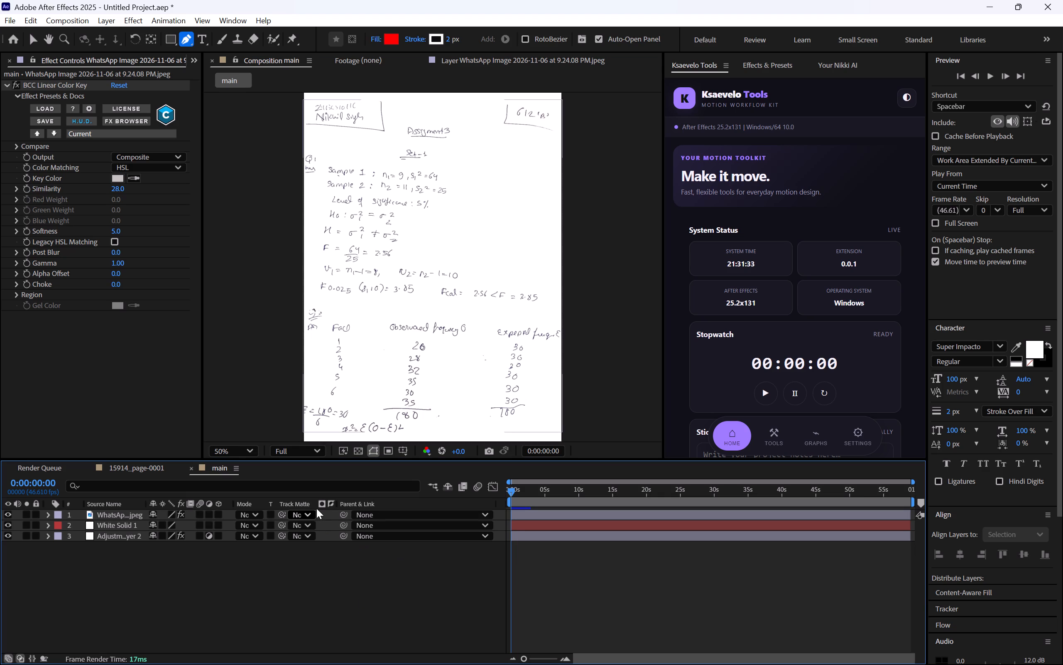
Set the Scale of the WhatsApp photo layer in main to 96%.
{"action": "left_click", "coordinate": [106, 511]}
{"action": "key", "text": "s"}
{"action": "left_click", "coordinate": [171, 527]}
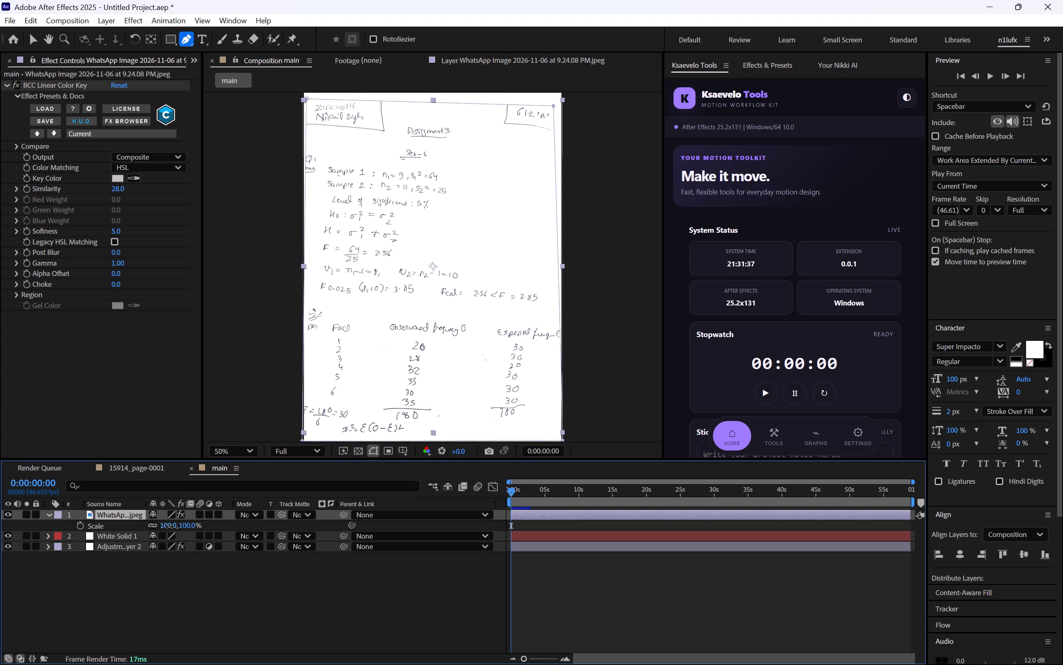
{"action": "left_click", "coordinate": [179, 584]}
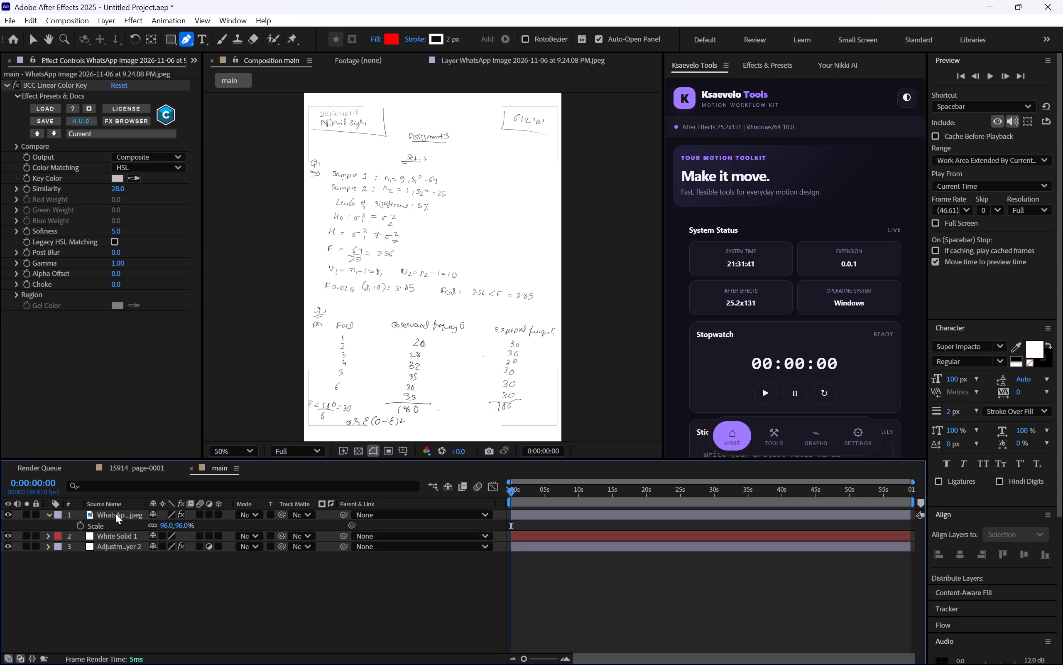
Move Adjustment Layer 2 above the WhatsApp photo layer so its effects apply to the handwriting.
{"action": "left_click_drag", "start_coordinate": [123, 546], "coordinate": [119, 513]}
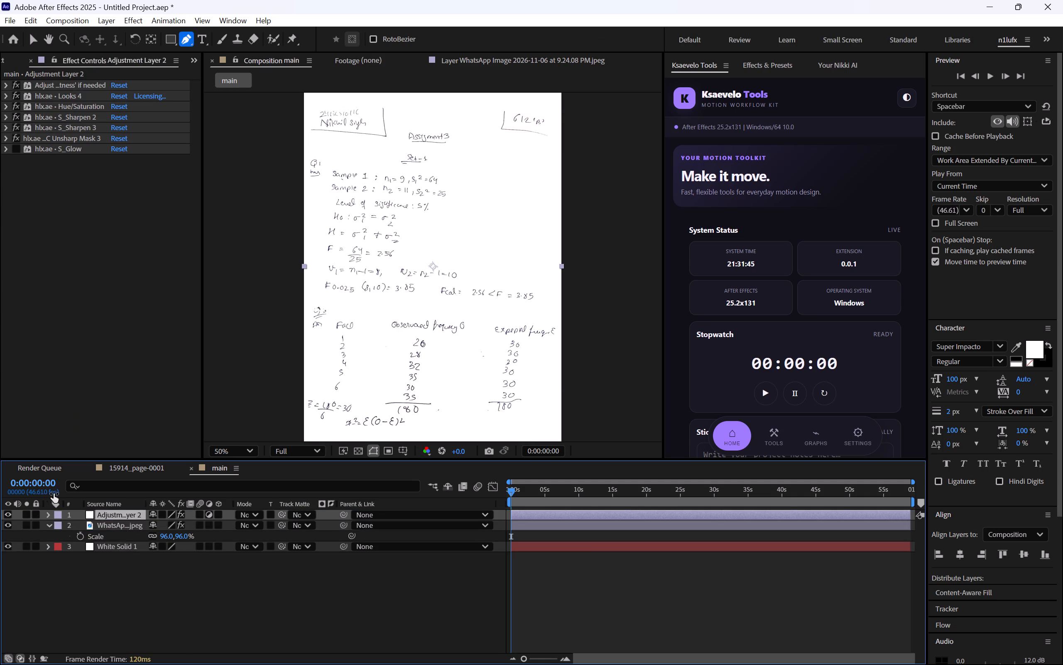
Toggle the visibility of Adjustment Layer 2 and of the WhatsApp photo layer to compare the page with and without them.
{"action": "left_click", "coordinate": [7, 514]}
{"action": "left_click", "coordinate": [7, 514]}
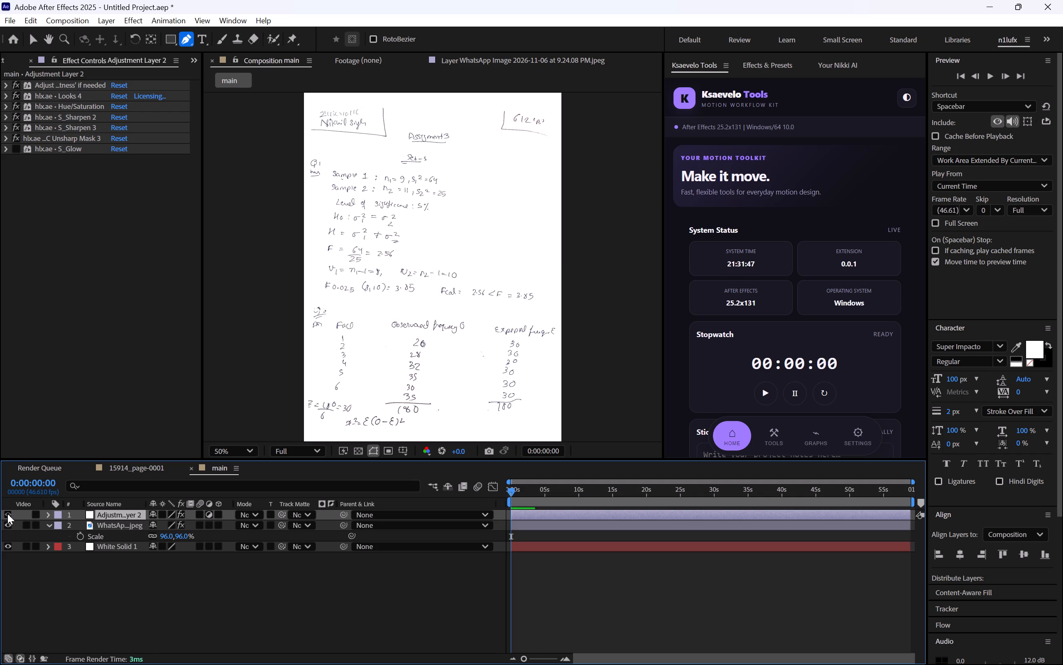
{"action": "left_click_drag", "start_coordinate": [2, 313], "coordinate": [37, 228]}
{"action": "left_click", "coordinate": [40, 227]}
{"action": "left_click", "coordinate": [136, 561]}
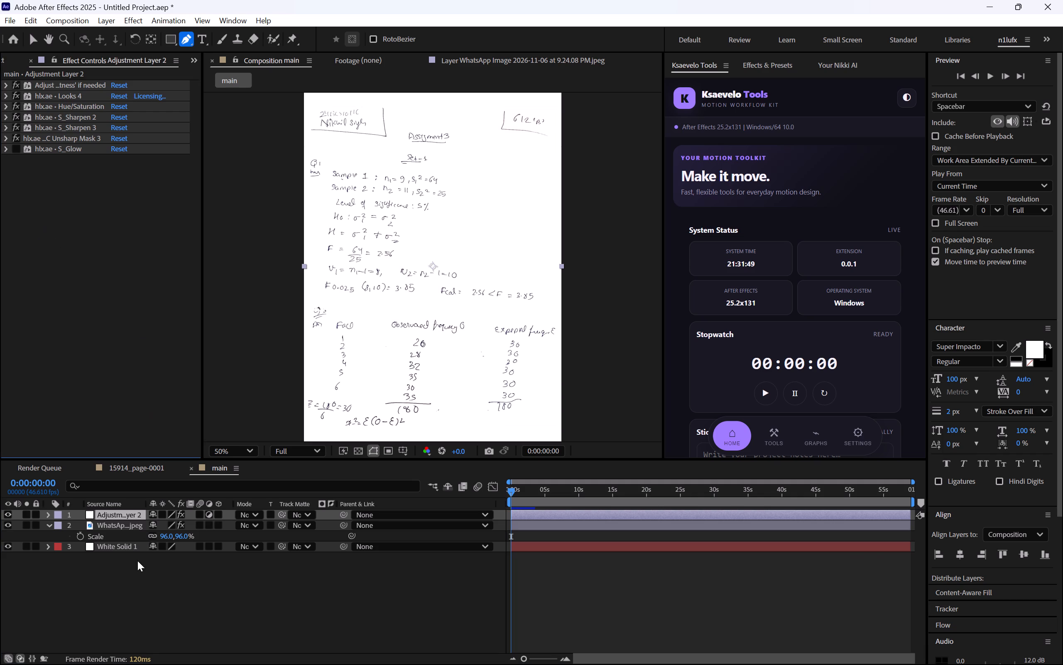
{"action": "left_click", "coordinate": [116, 517]}
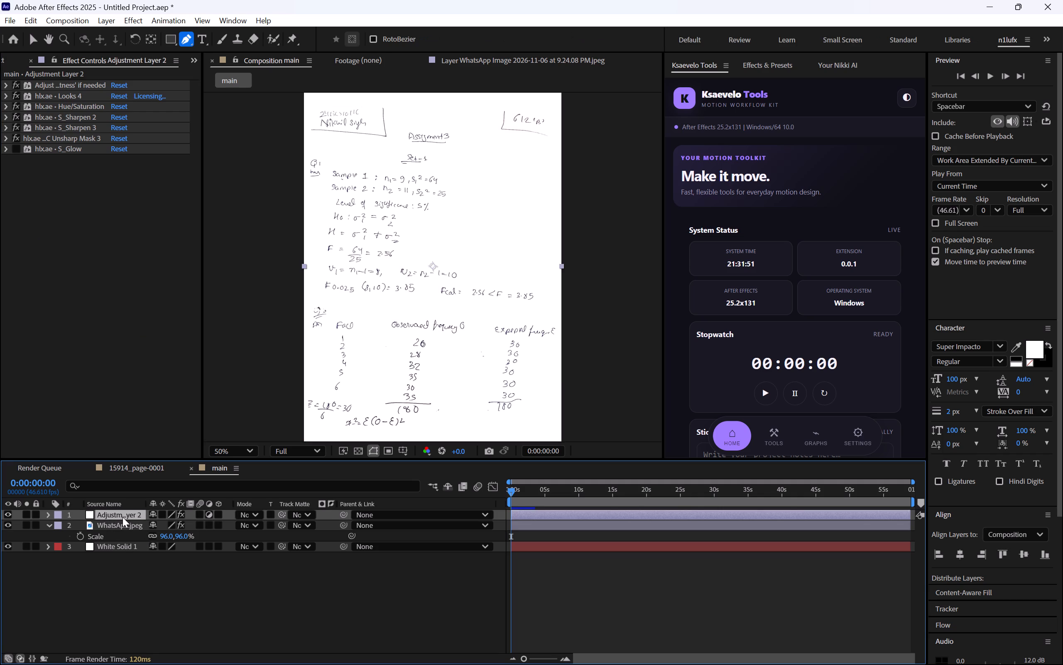
{"action": "left_click", "coordinate": [10, 525]}
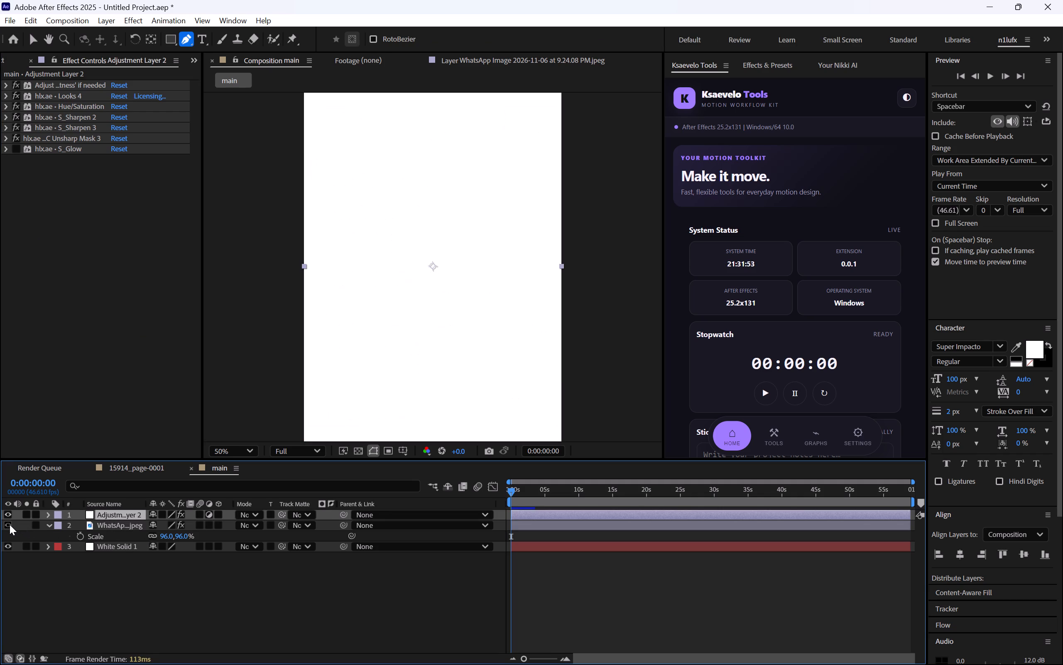
{"action": "left_click", "coordinate": [10, 525]}
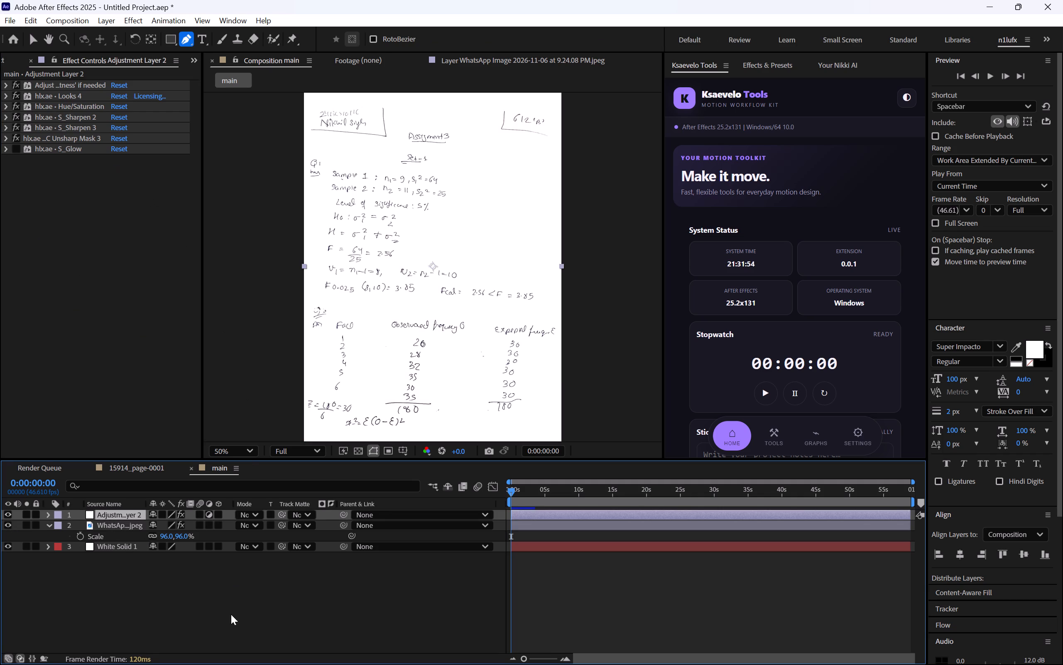
{"action": "left_click", "coordinate": [223, 639]}
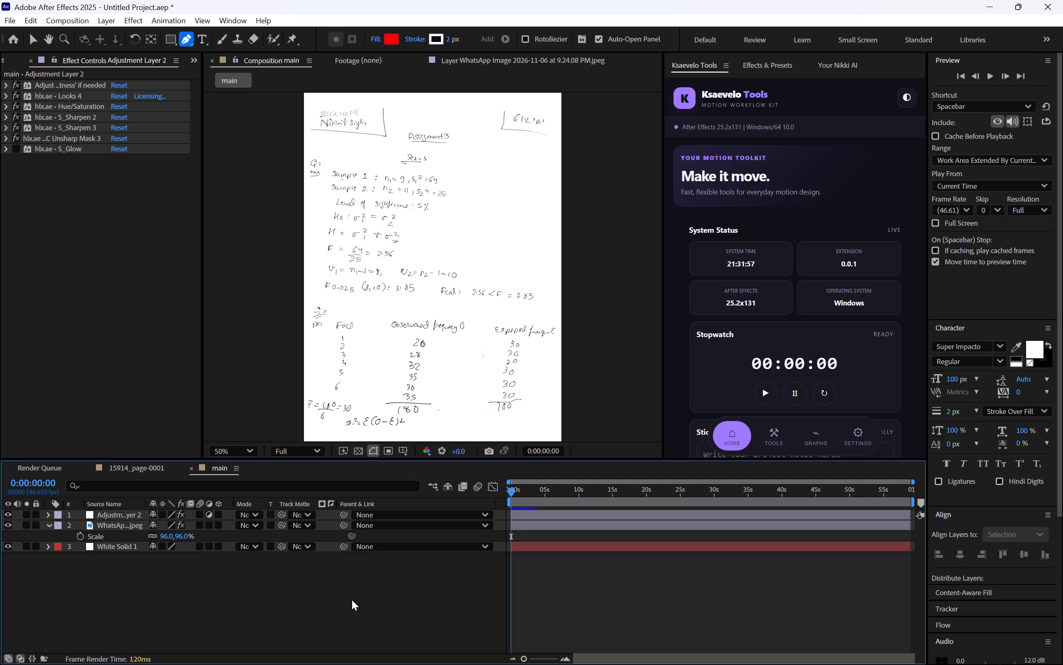
{"action": "left_click", "coordinate": [352, 600]}
{"action": "left_click", "coordinate": [44, 217]}
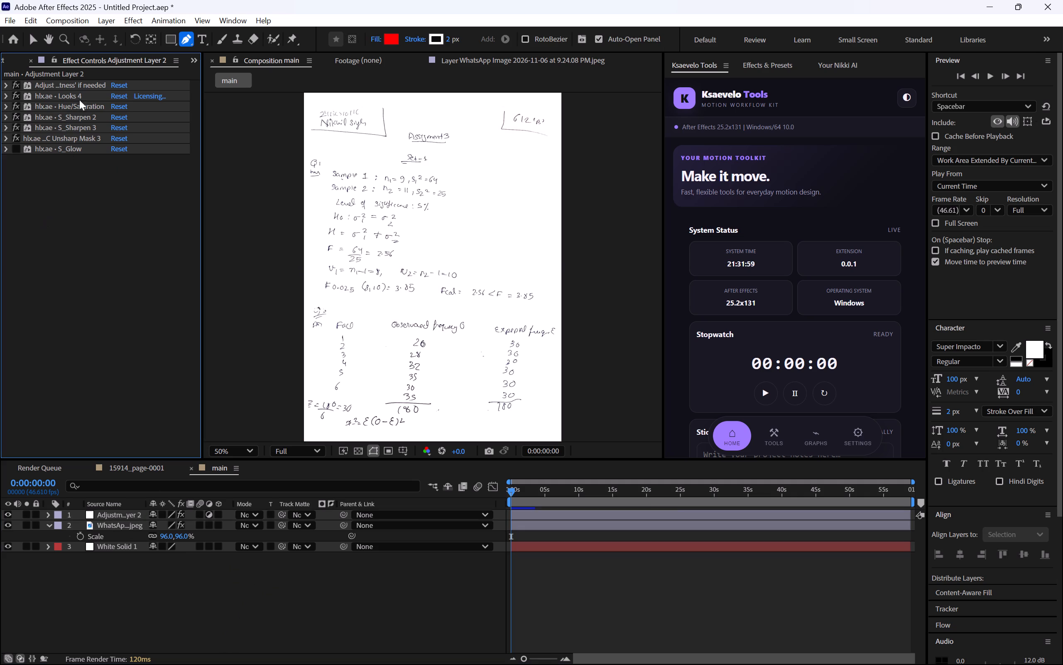
Queue the main composition for rendering with Pre-render, and return to its timeline.
{"action": "left_click", "coordinate": [164, 24]}
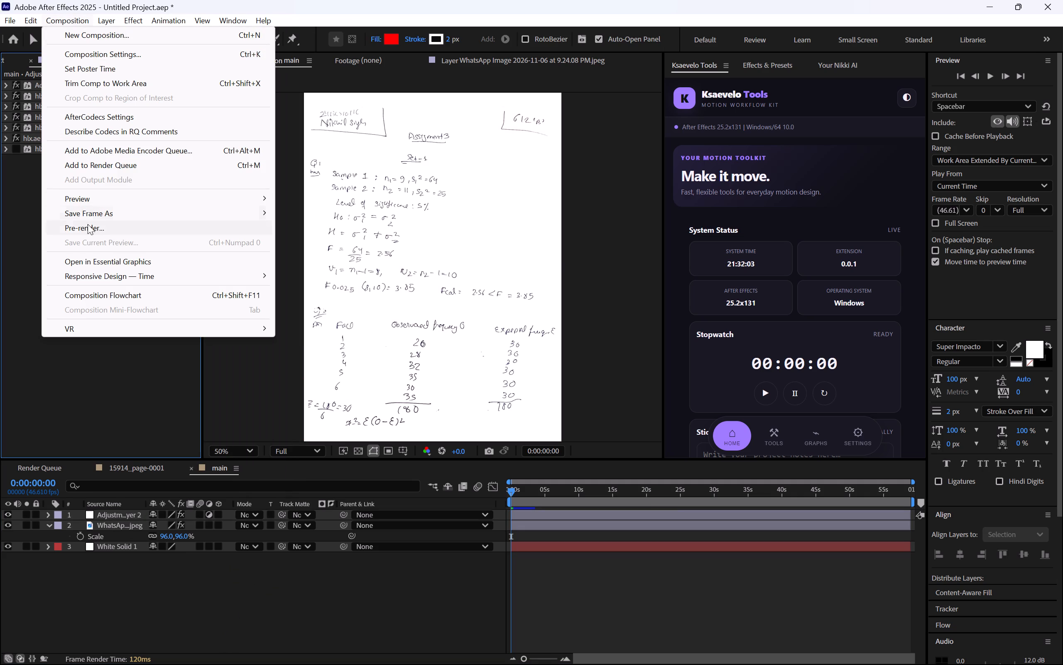
{"action": "left_click", "coordinate": [101, 226]}
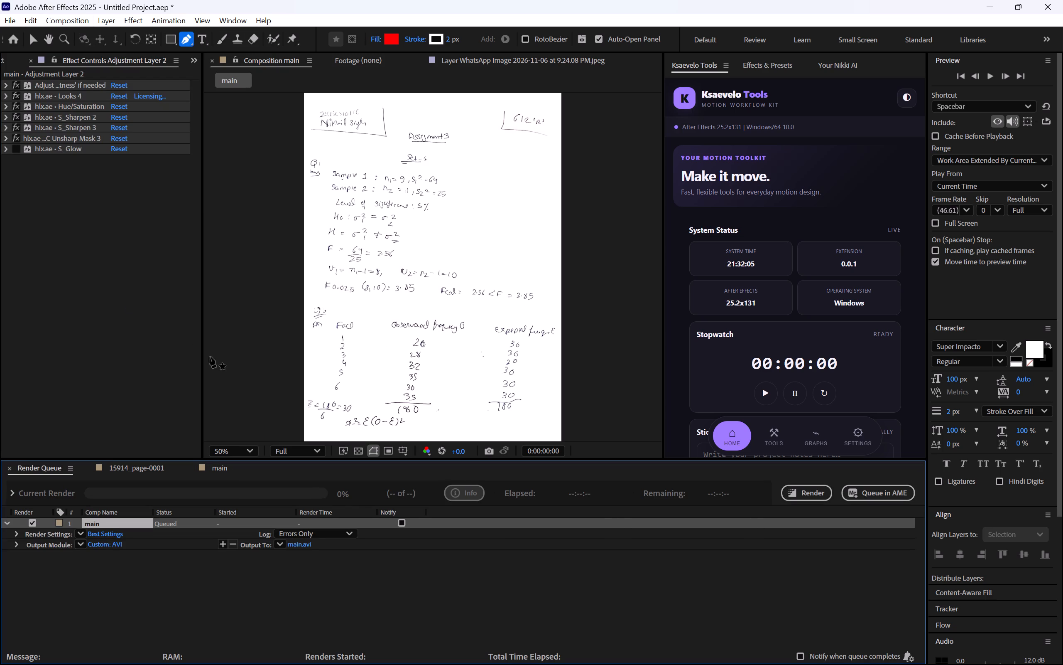
{"action": "left_click", "coordinate": [213, 469]}
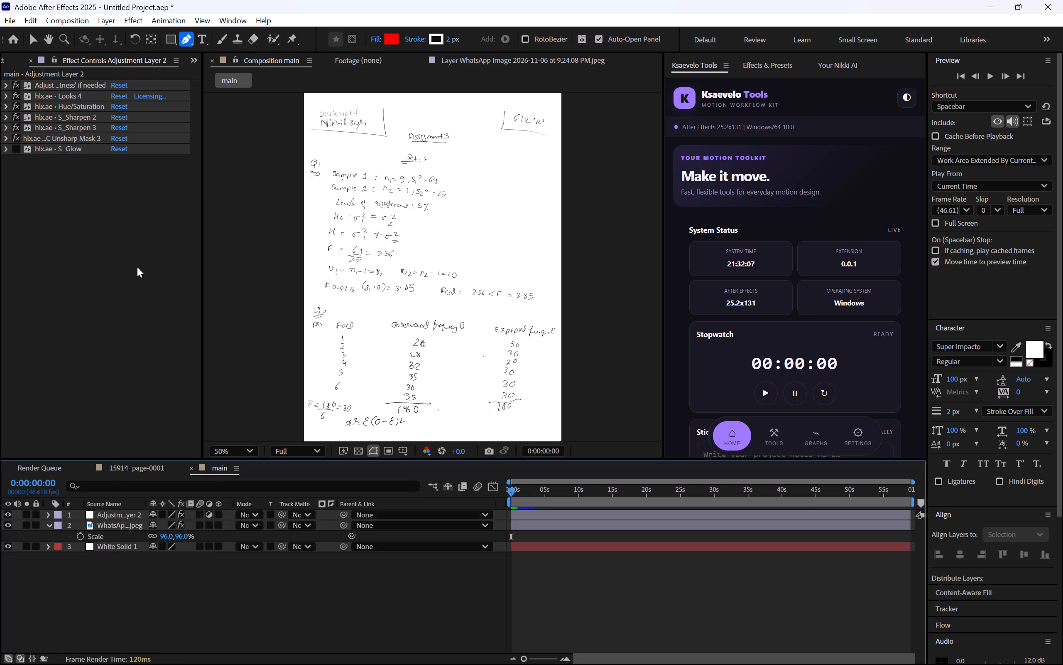
Look through the composition commands for another way to output main.
{"action": "left_click", "coordinate": [57, 19]}
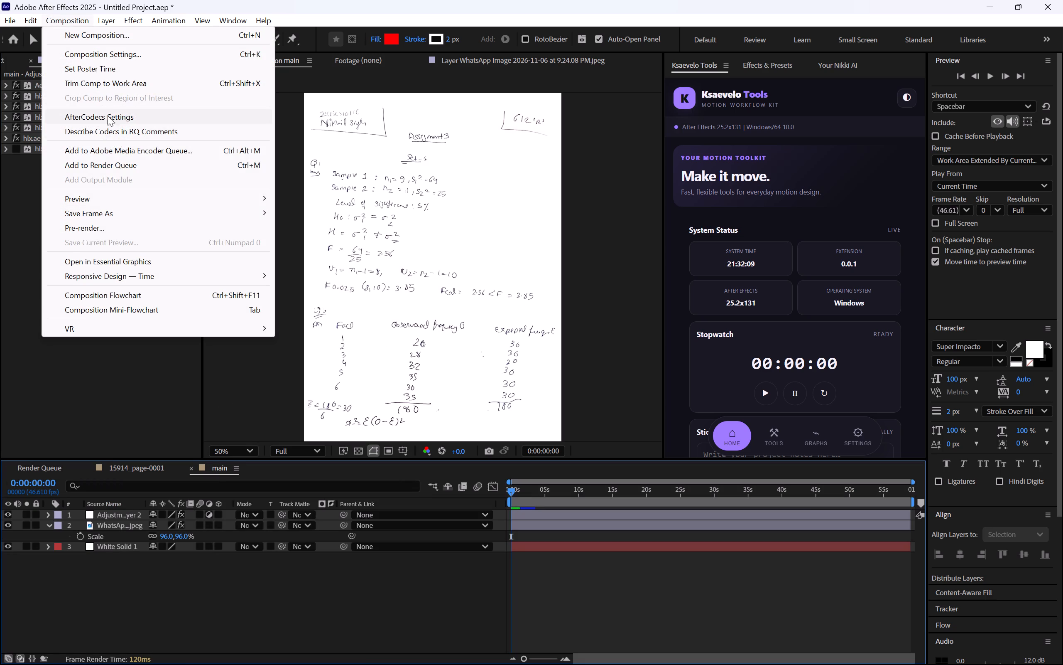
Add the main composition to the render queue and delete its Custom: AVI item.
{"action": "left_click", "coordinate": [110, 168]}
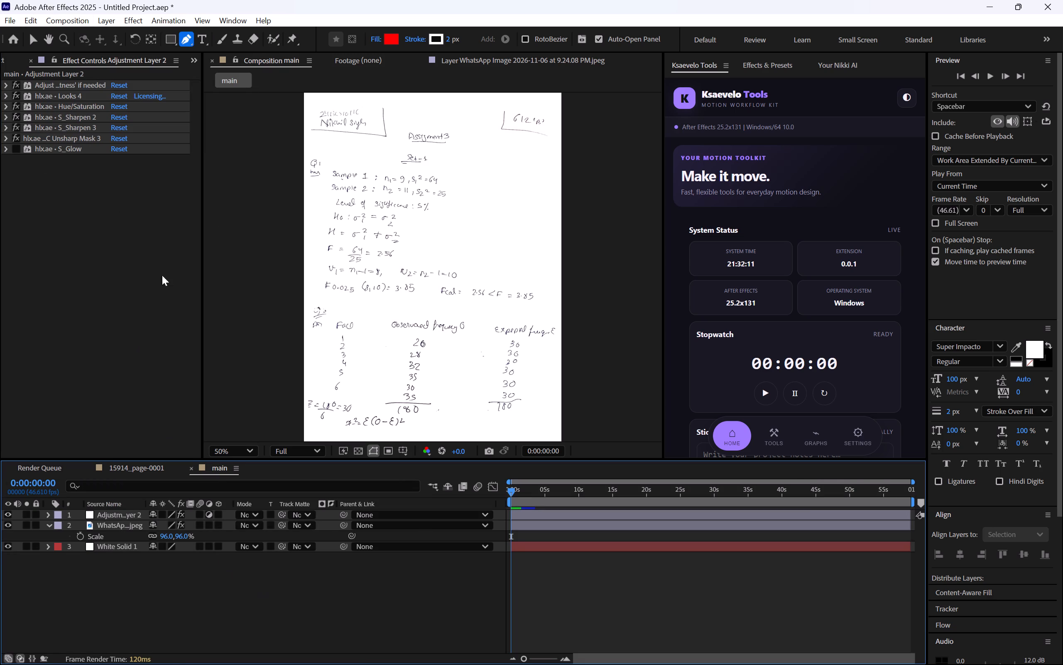
{"action": "left_click", "coordinate": [111, 529]}
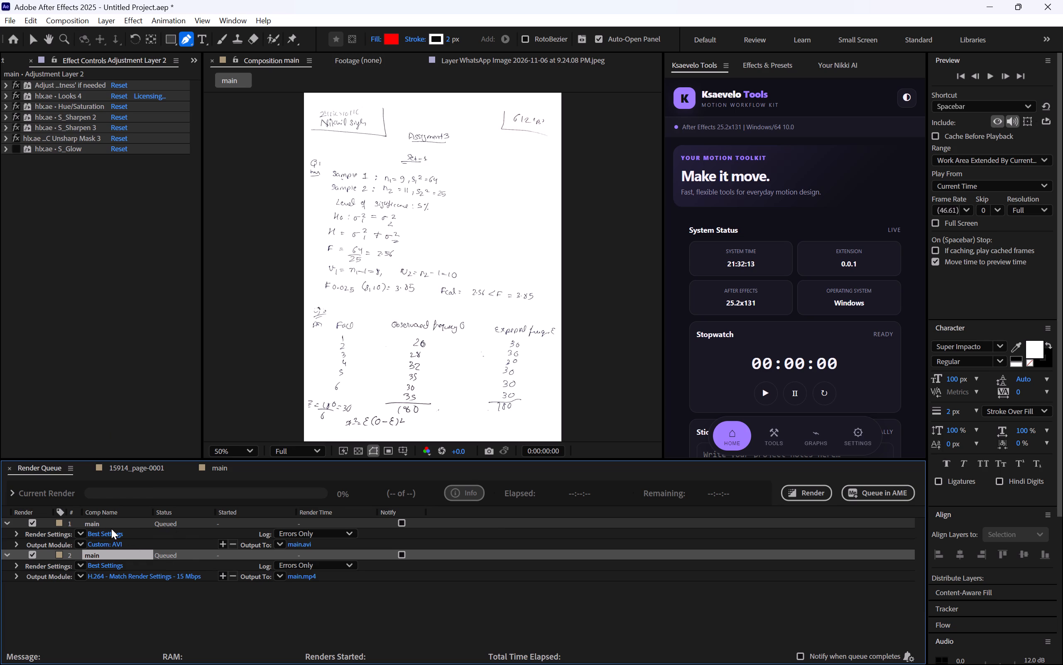
{"action": "left_click", "coordinate": [106, 517]}
{"action": "left_click", "coordinate": [110, 517]}
{"action": "left_click", "coordinate": [113, 520]}
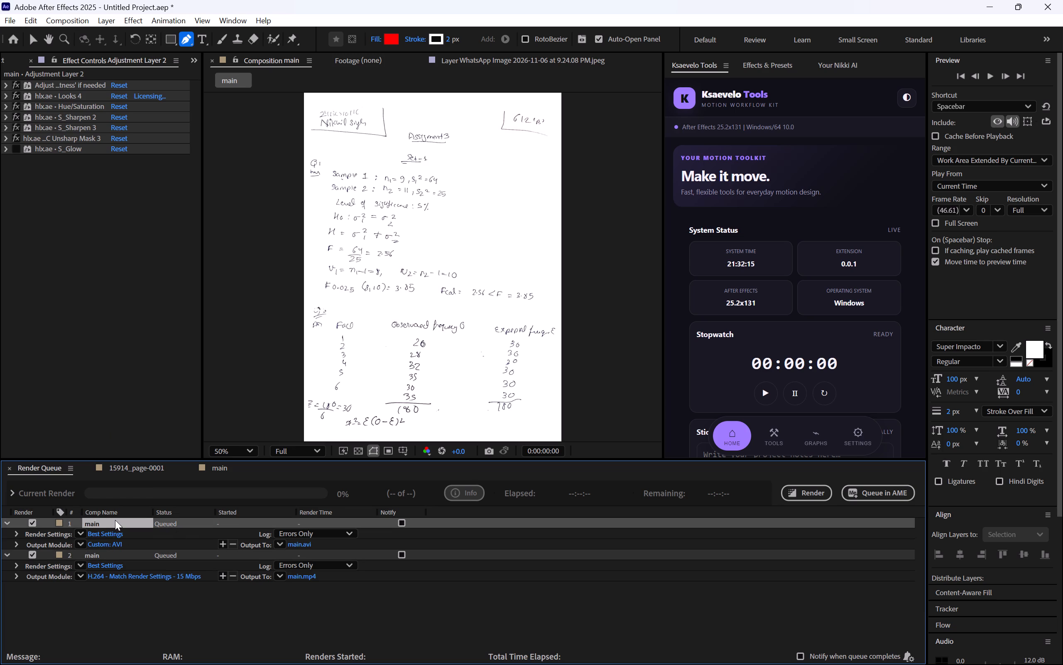
{"action": "key", "text": "Delete"}
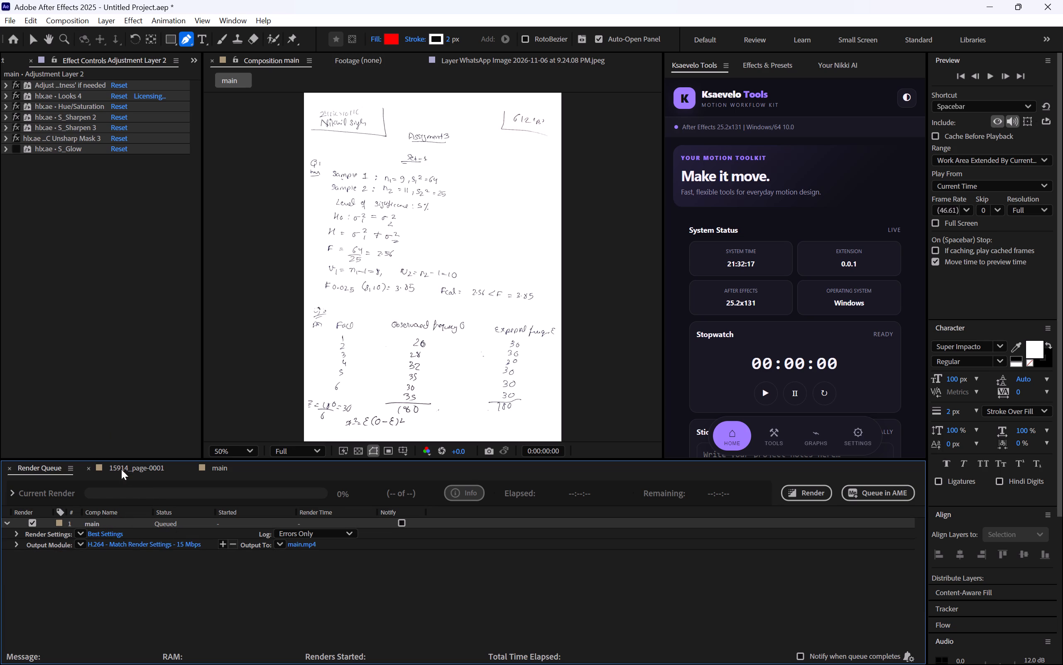
Shorten the main composition to a duration of 0:00:00:02 by clearing the Duration value in its Composition Settings.
{"action": "left_click", "coordinate": [220, 470]}
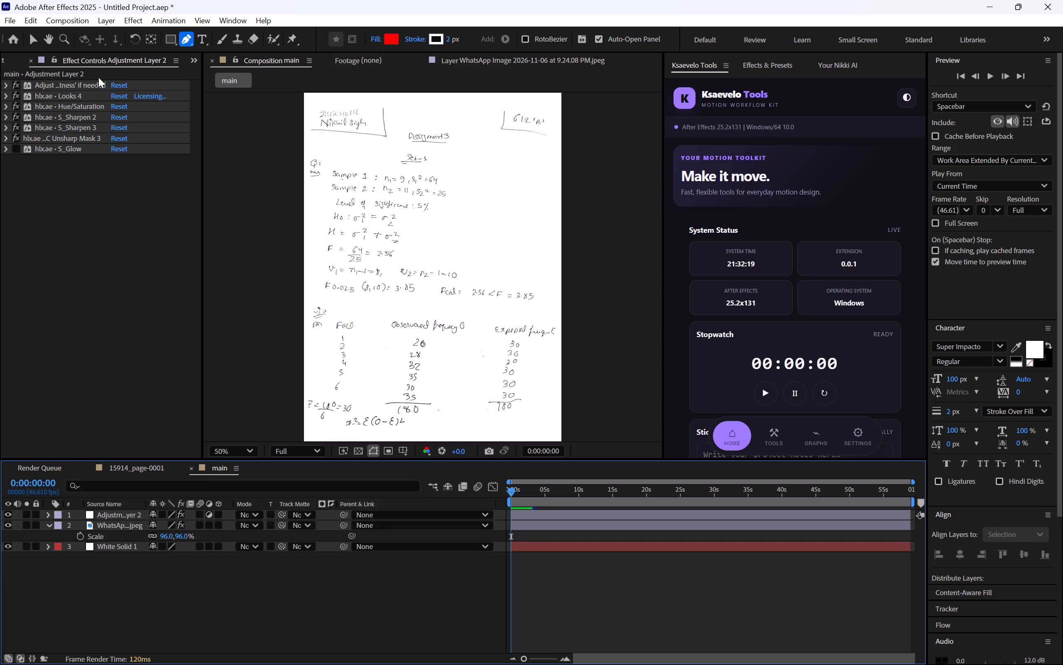
{"action": "left_click", "coordinate": [2, 61]}
{"action": "right_click", "coordinate": [42, 194]}
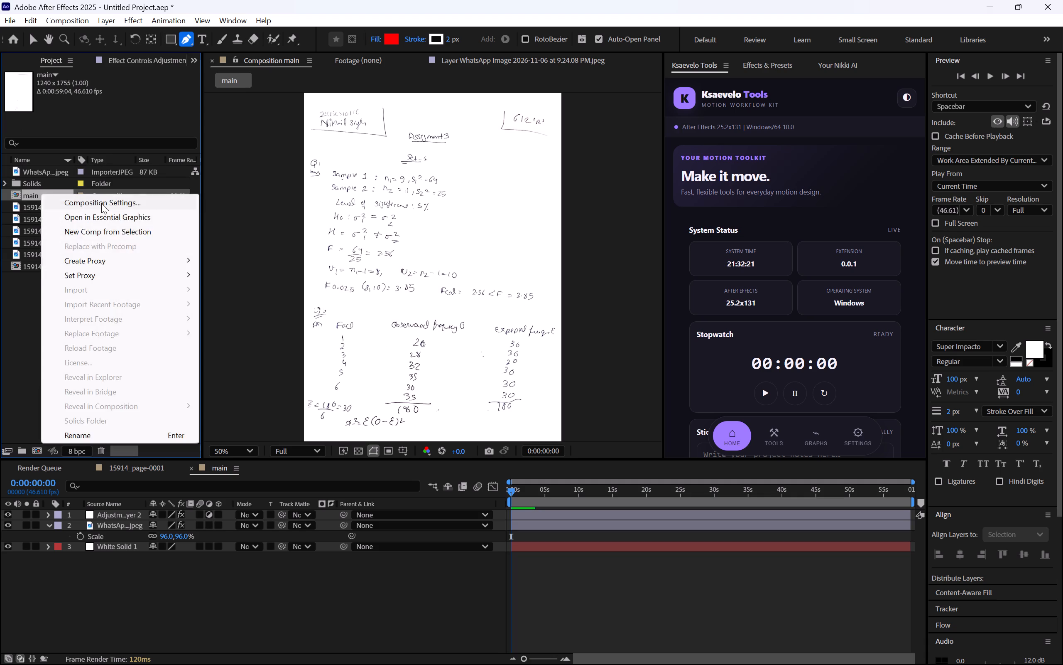
{"action": "left_click", "coordinate": [101, 203]}
{"action": "left_click", "coordinate": [481, 415], "text": "ctrl"}
{"action": "left_click_drag", "start_coordinate": [474, 415], "coordinate": [468, 415], "text": "ctrl"}
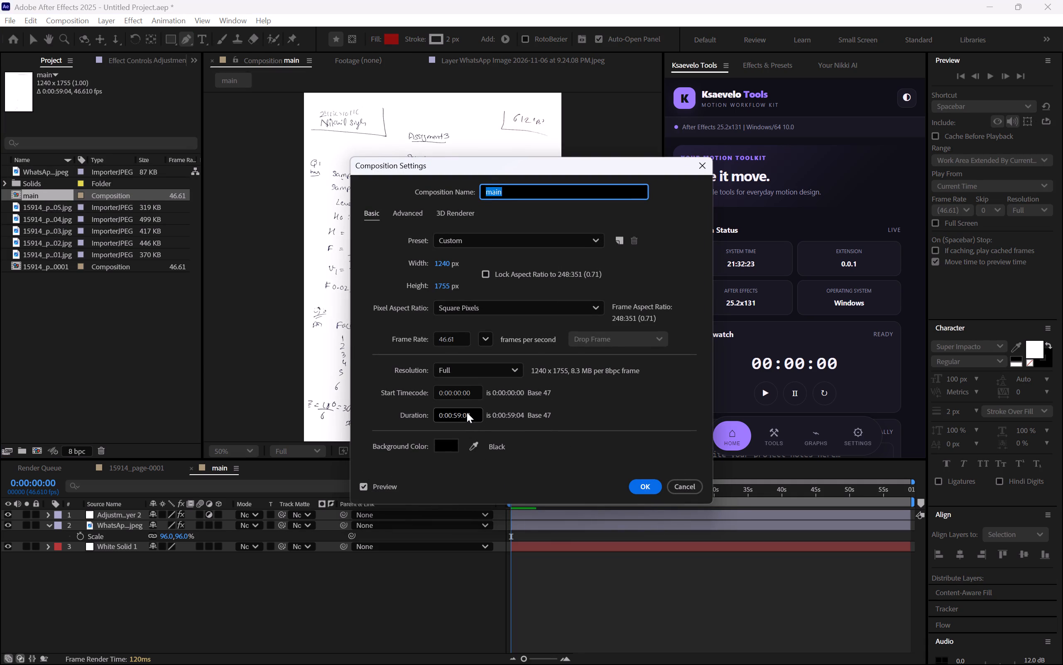
{"action": "left_click", "coordinate": [468, 411]}
{"action": "key", "text": "ctrl+a"}
{"action": "key", "text": "BackSpace"}
{"action": "key", "text": "Delete"}
{"action": "left_click", "coordinate": [638, 486]}
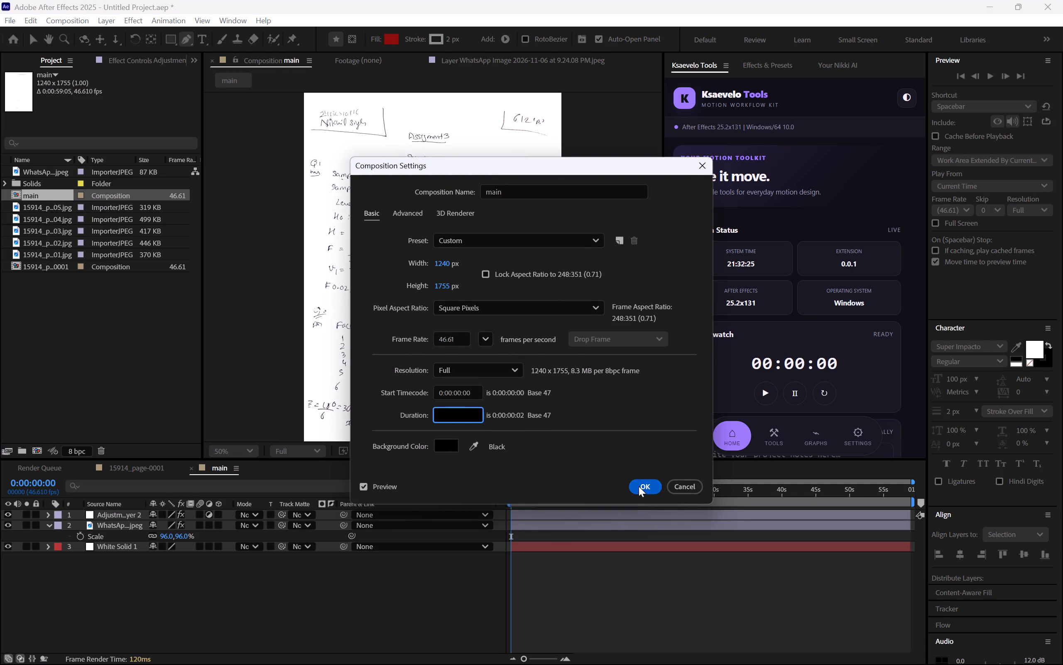
Add the shortened main composition to the render queue and delete the earlier queued item that outputs main.mp4.
{"action": "left_click", "coordinate": [56, 15]}
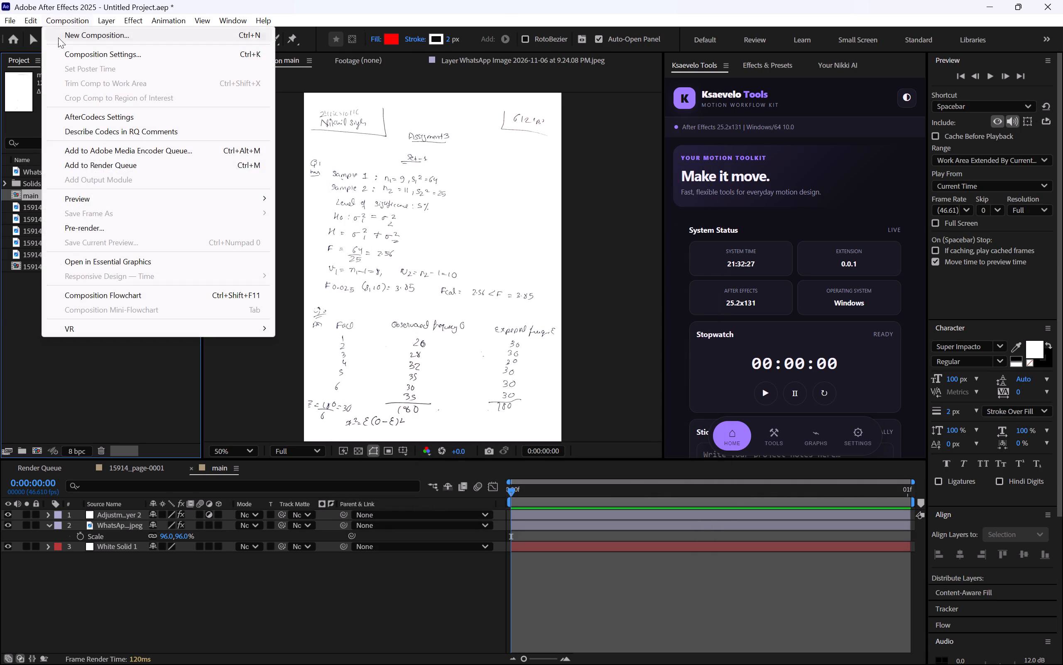
{"action": "left_click", "coordinate": [103, 170]}
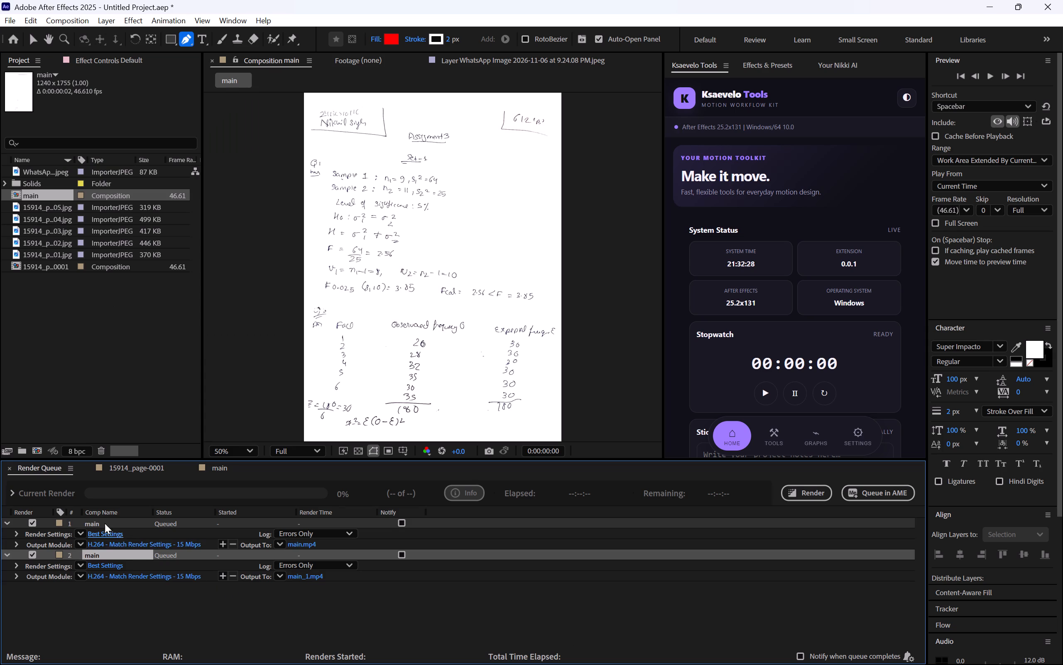
{"action": "left_click", "coordinate": [105, 523]}
{"action": "key", "text": "Delete"}
Open the output module settings of the remaining main render item.
{"action": "left_click", "coordinate": [108, 547]}
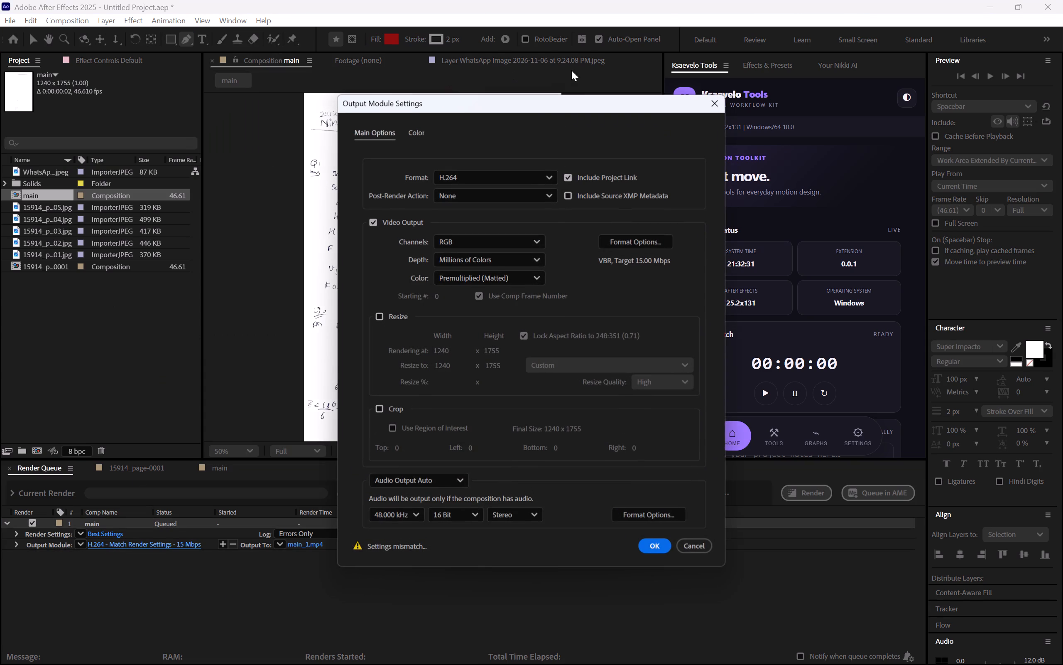
Change the main render item's output format to JPEG Sequence and apply the output module settings.
{"action": "left_click", "coordinate": [525, 171]}
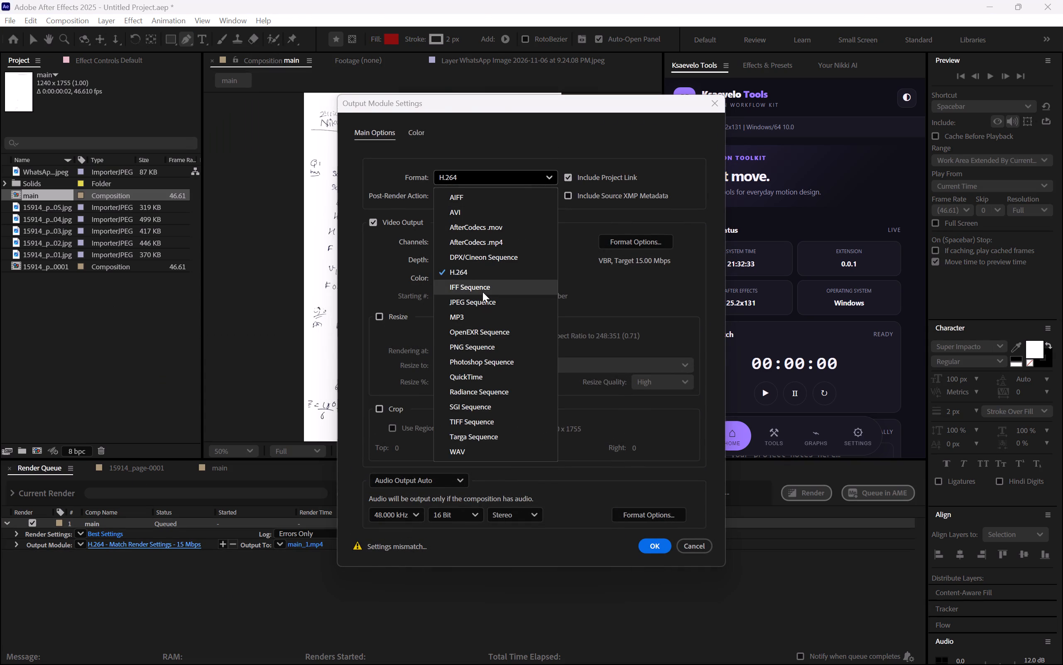
{"action": "left_click", "coordinate": [480, 309]}
{"action": "left_click", "coordinate": [647, 544]}
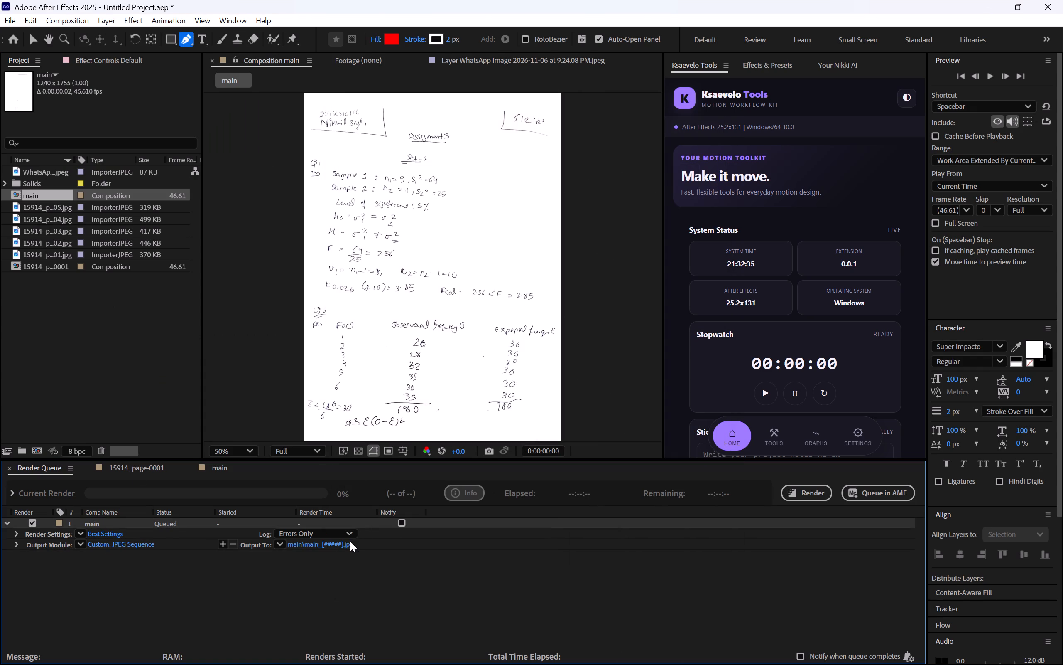
Name the JPEG sequence output 1, save it in the main subfolder of Downloads, and render the queue.
{"action": "left_click", "coordinate": [348, 542]}
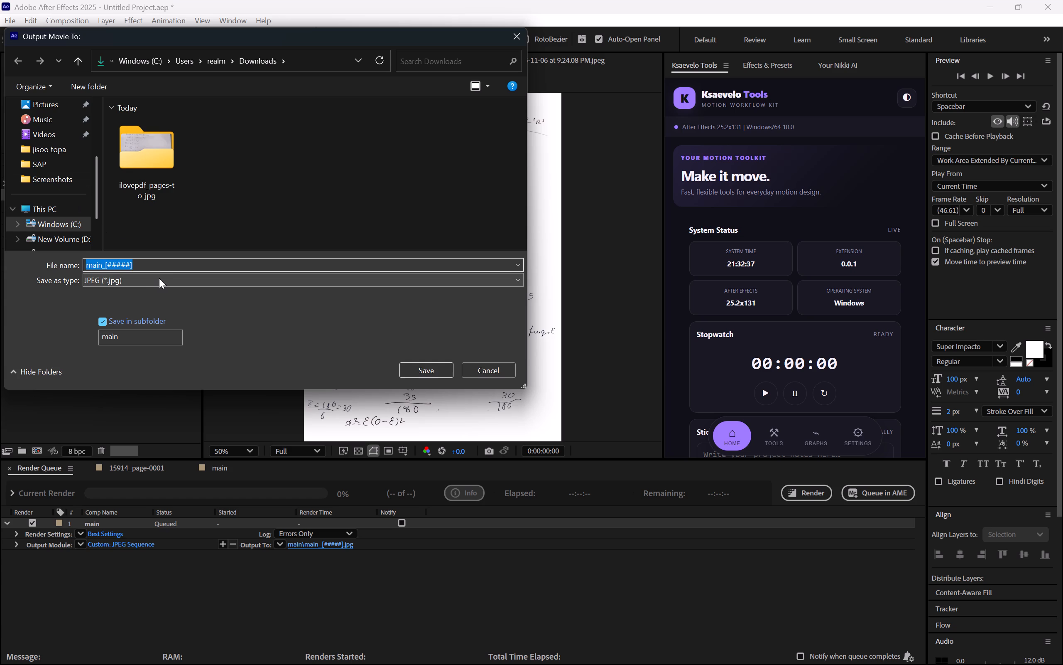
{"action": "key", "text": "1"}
{"action": "left_click", "coordinate": [414, 368]}
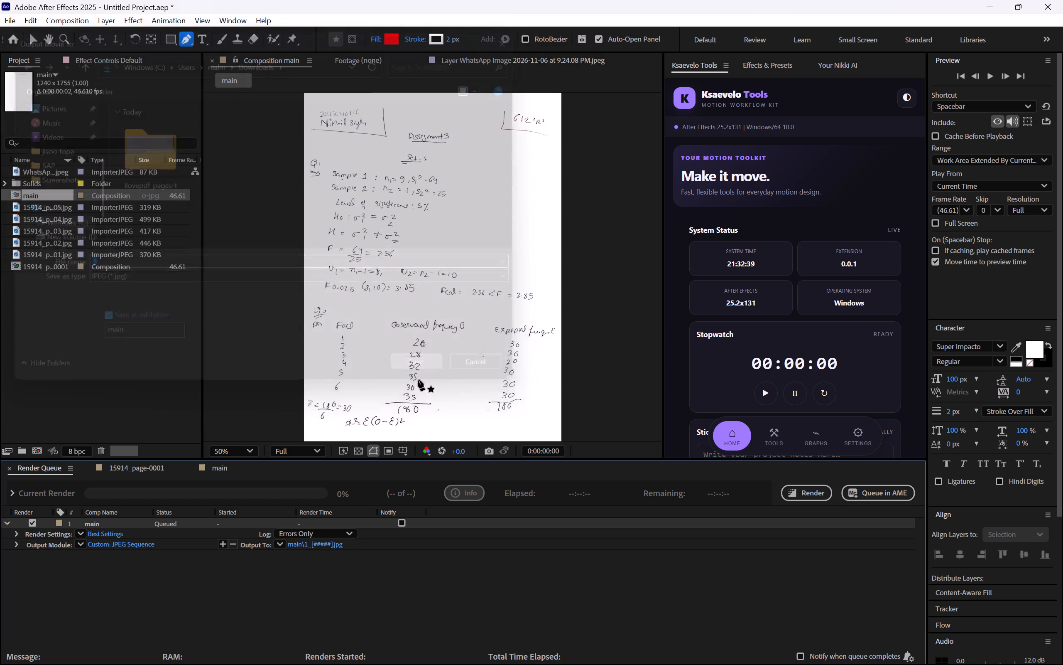
{"action": "left_click", "coordinate": [811, 491]}
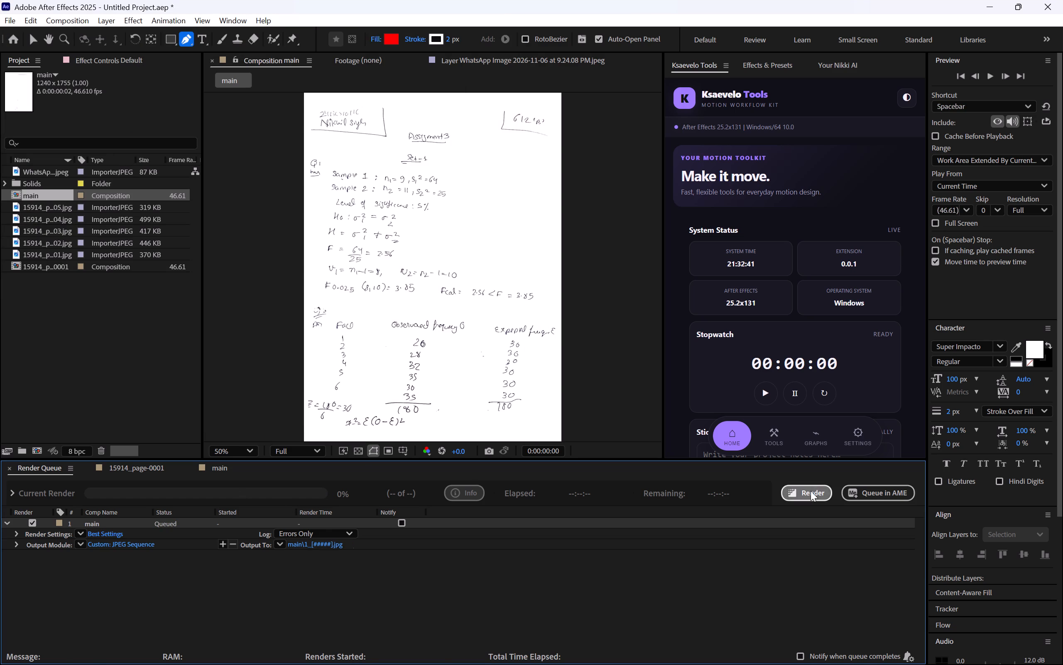
Return to the main composition's timeline and delete the WhatsApp image footage from the project, including its uses in compositions.
{"action": "left_click", "coordinate": [221, 470]}
{"action": "left_click", "coordinate": [28, 167]}
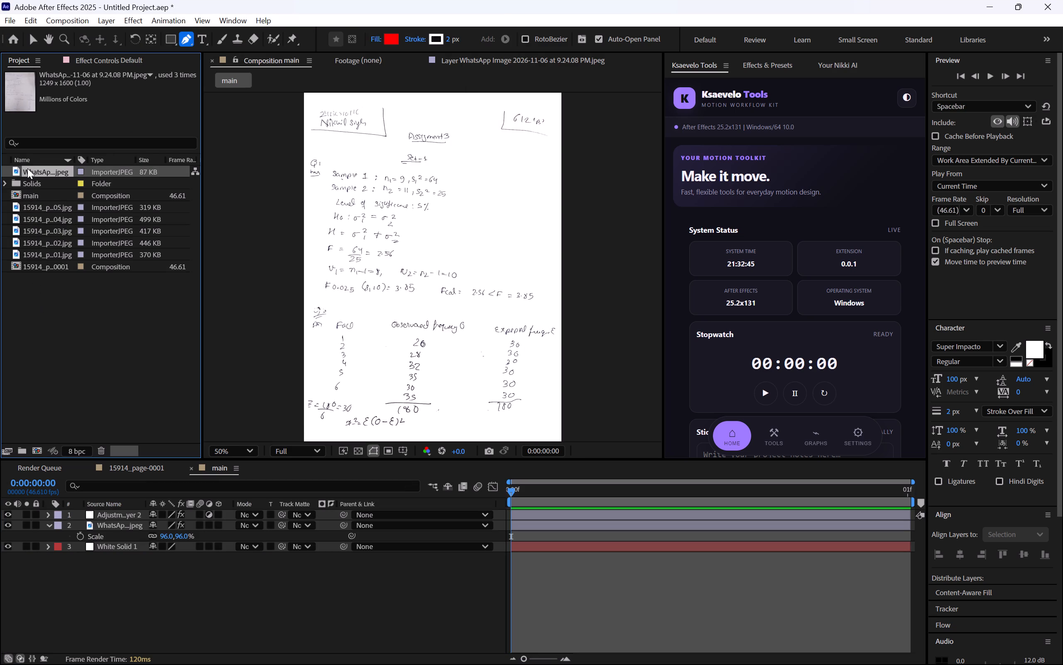
{"action": "key", "text": "Delete"}
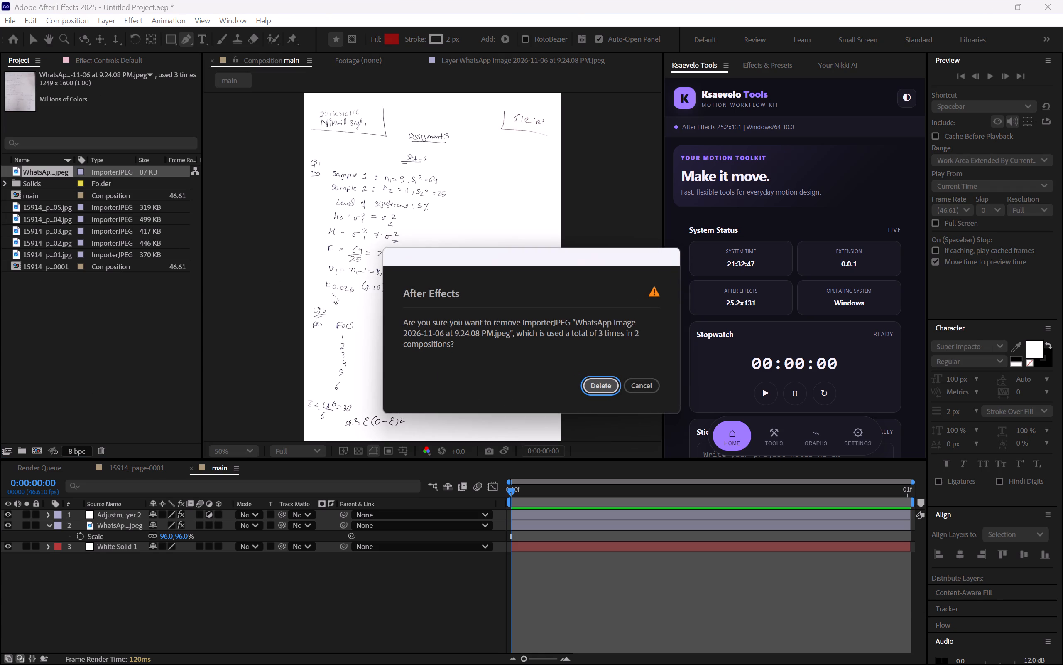
{"action": "key", "text": "Return"}
Open the 15914_page-0001.jpg footage to check it, and delete it from the project.
{"action": "left_click", "coordinate": [34, 196]}
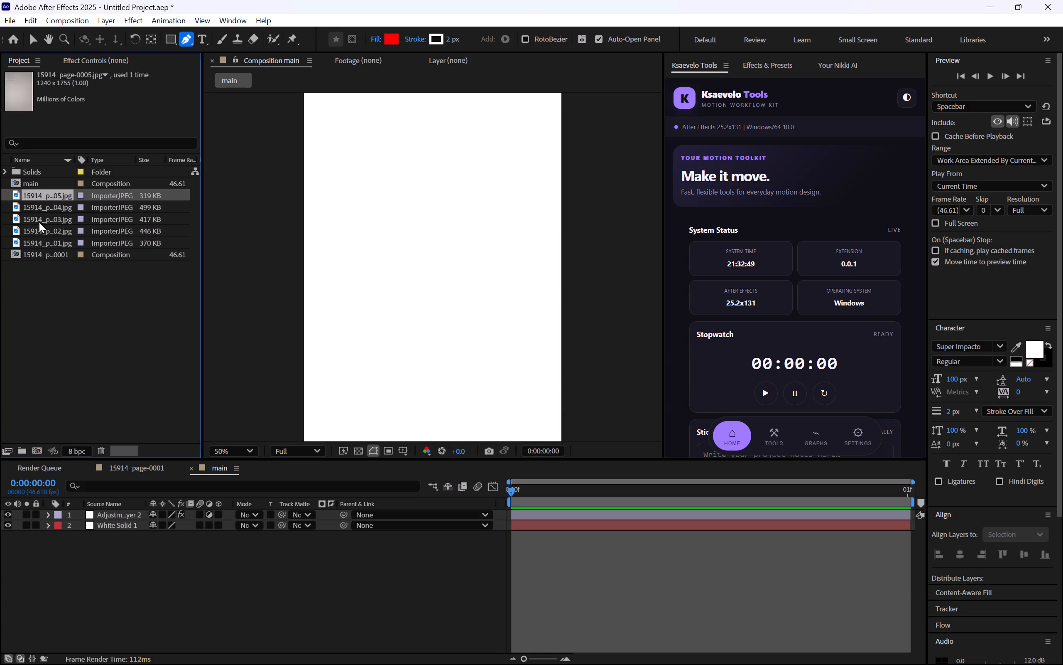
{"action": "left_click", "coordinate": [42, 236]}
{"action": "left_click", "coordinate": [40, 237]}
{"action": "double_click", "coordinate": [40, 237]}
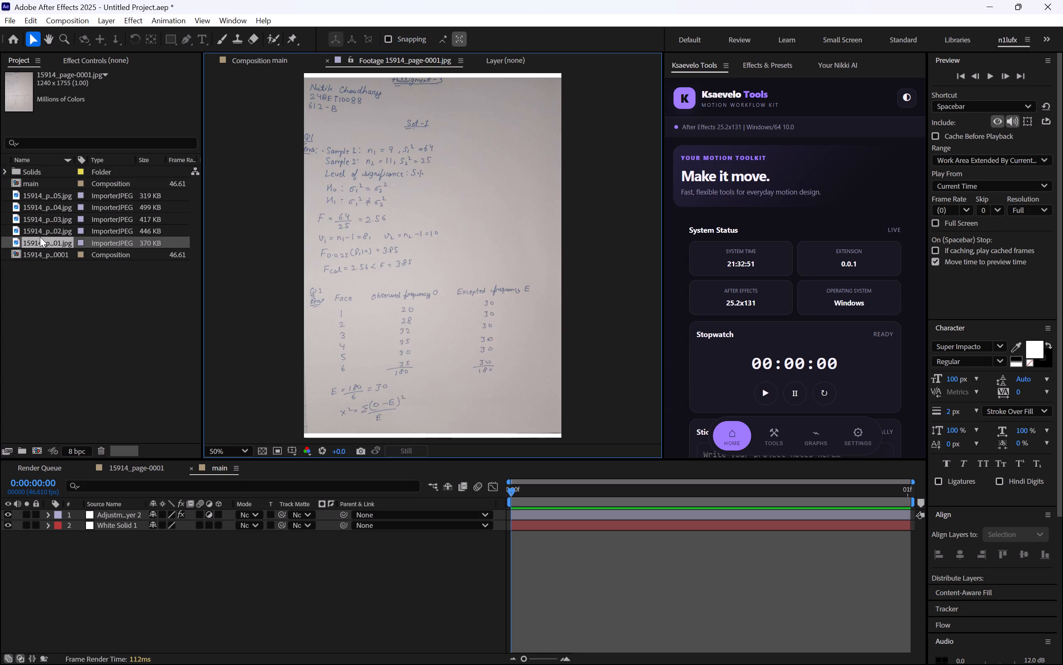
{"action": "left_click", "coordinate": [40, 237]}
{"action": "key", "text": "Delete"}
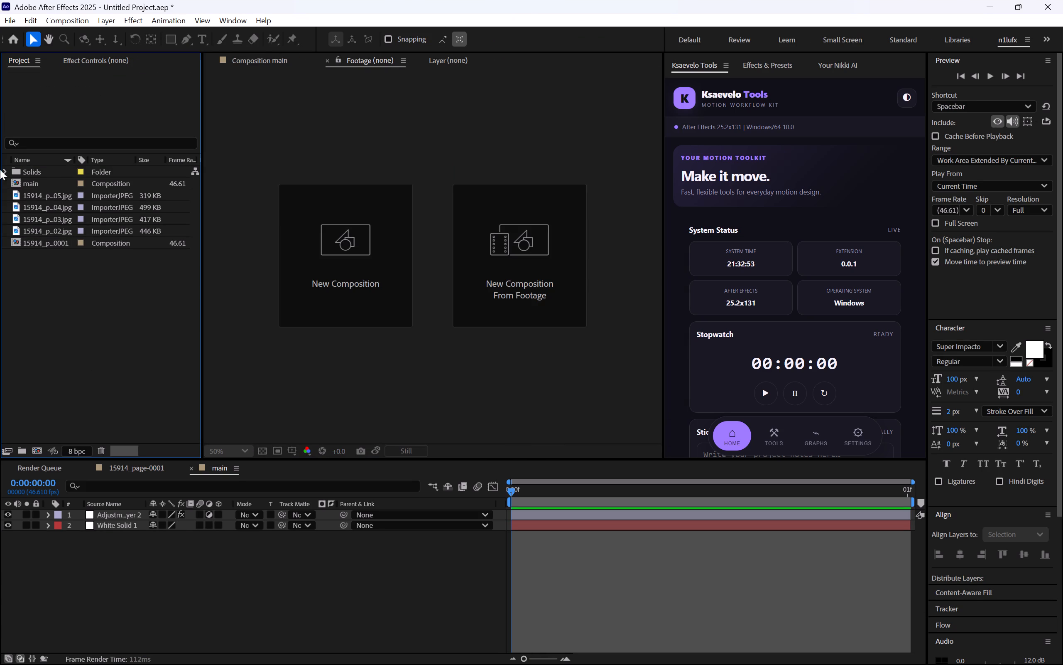
Sort the project items by name in ascending order and open the 15914_page-0002.jpg footage for viewing.
{"action": "left_click", "coordinate": [36, 162]}
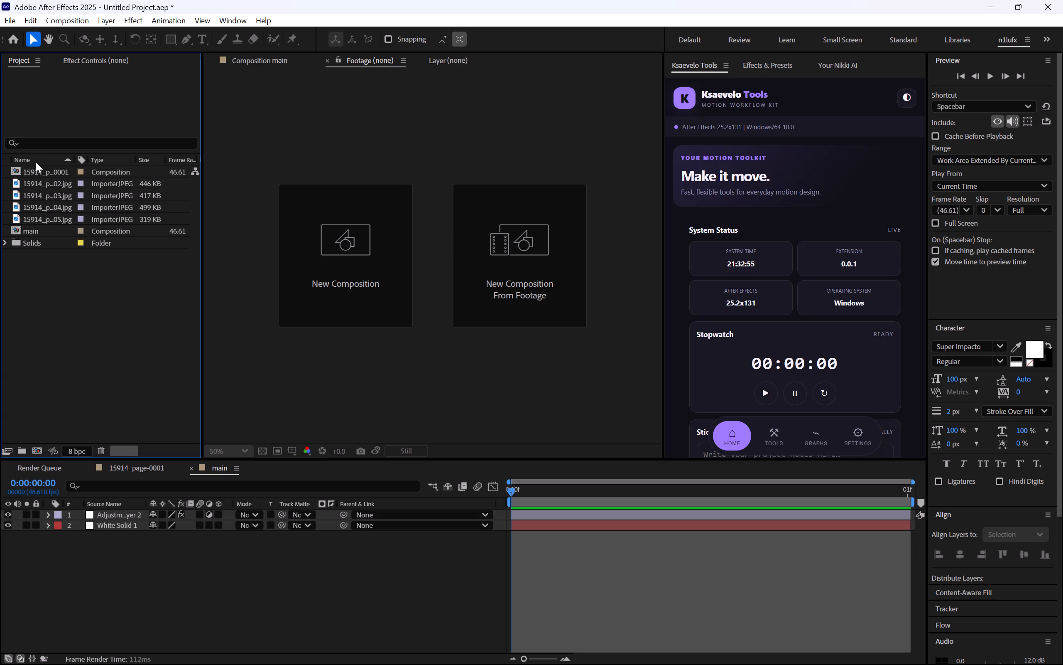
{"action": "left_click", "coordinate": [34, 178]}
{"action": "double_click", "coordinate": [34, 178]}
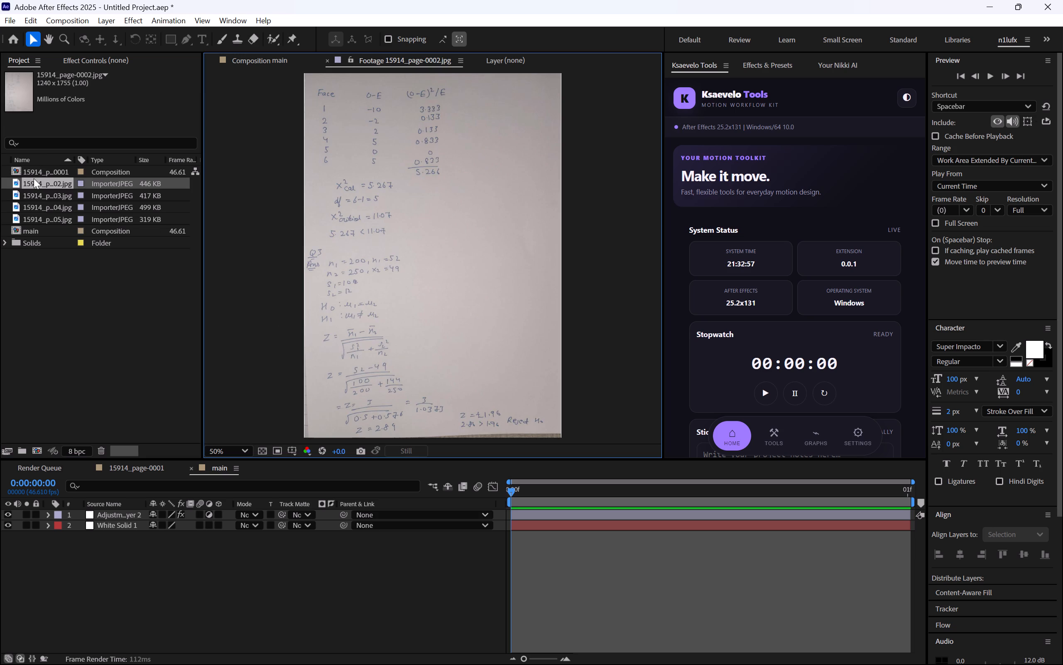
Add 15914_page-0002.jpg to the main composition between Adjustment Layer 2 and White Solid 1.
{"action": "double_click", "coordinate": [30, 215]}
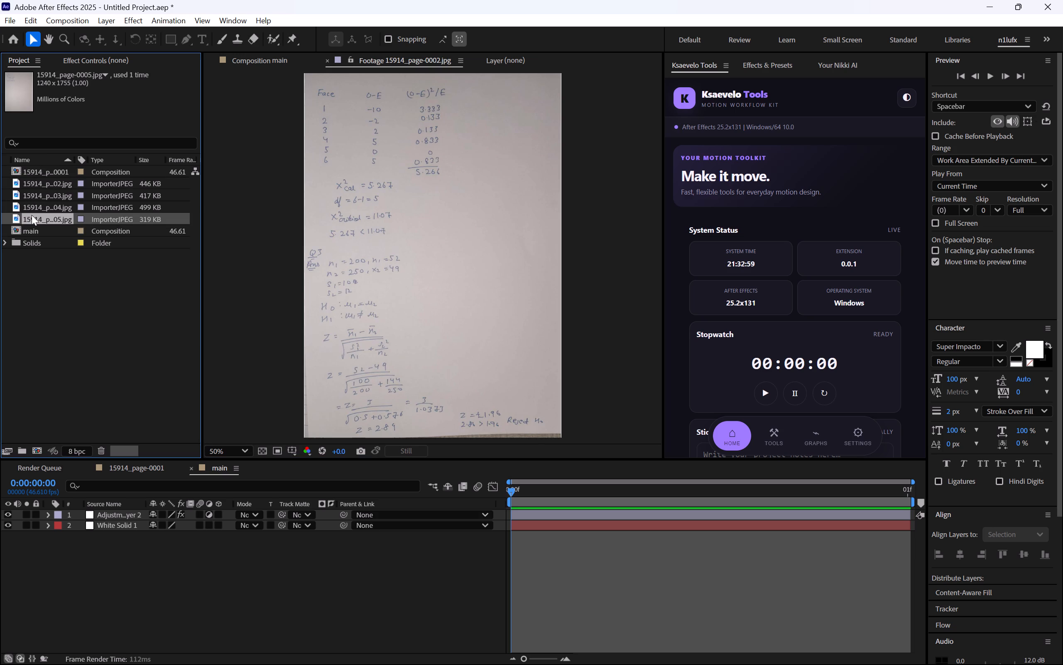
{"action": "double_click", "coordinate": [34, 215]}
{"action": "left_click", "coordinate": [32, 190]}
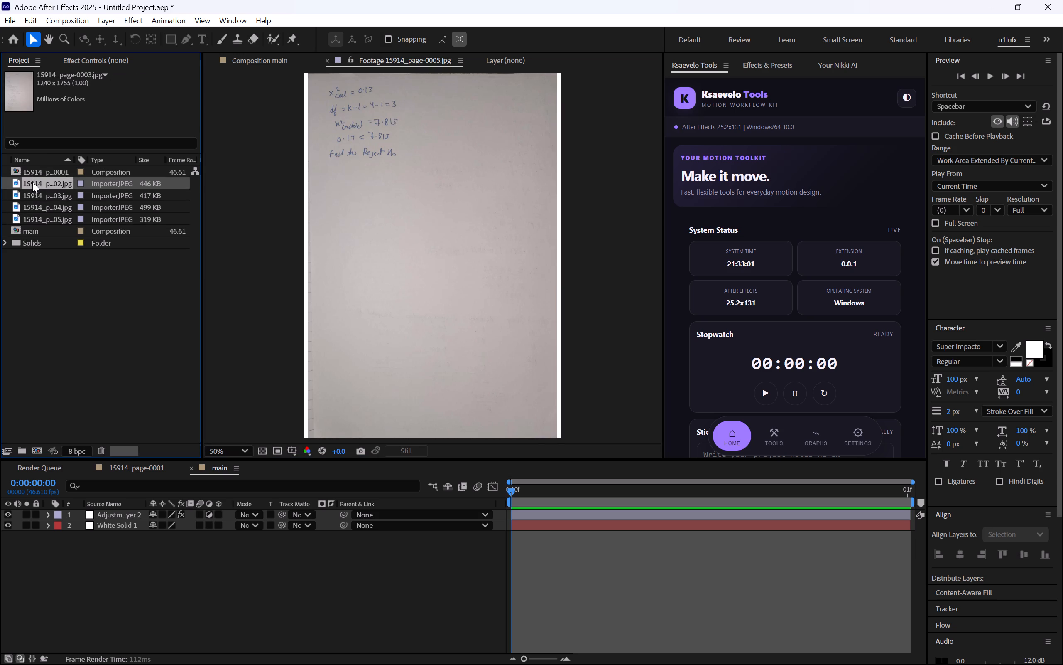
{"action": "left_click", "coordinate": [32, 182]}
{"action": "left_click_drag", "start_coordinate": [33, 182], "coordinate": [106, 431]}
{"action": "left_click_drag", "start_coordinate": [33, 182], "coordinate": [115, 519]}
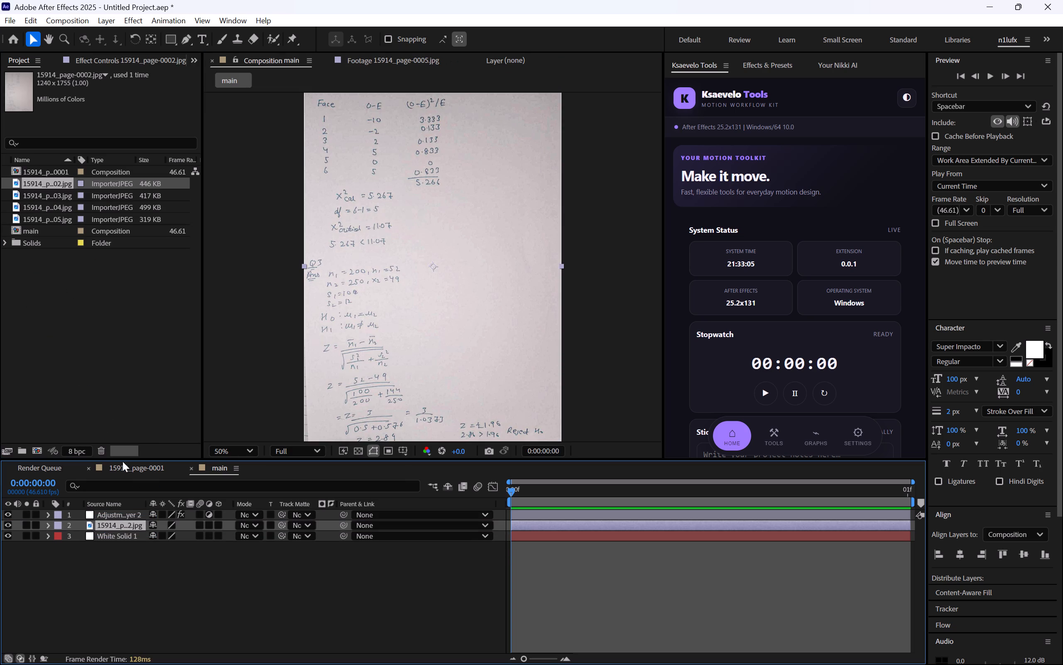
Copy BCC Linear Color Key from the 15914_page-0005.jpg layer in the 15914_page-0001 composition to the 15914_page-0002.jpg layer in main.
{"action": "left_click", "coordinate": [138, 466]}
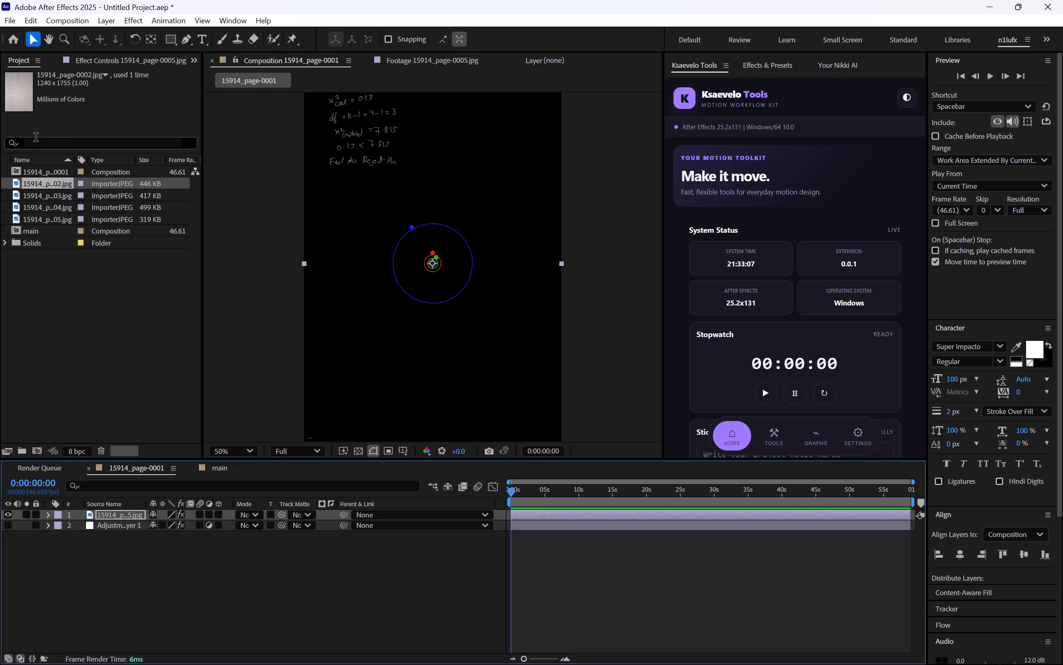
{"action": "left_click", "coordinate": [130, 66]}
{"action": "left_click", "coordinate": [61, 79]}
{"action": "key", "text": "ctrl+c"}
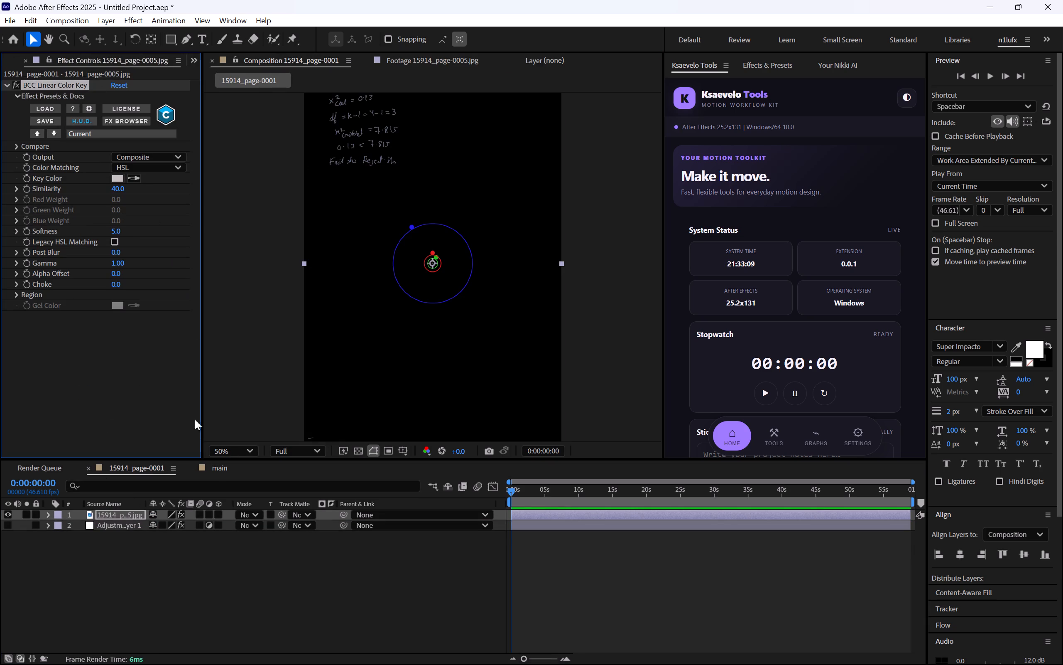
{"action": "left_click", "coordinate": [219, 468]}
{"action": "key", "text": "ctrl+v"}
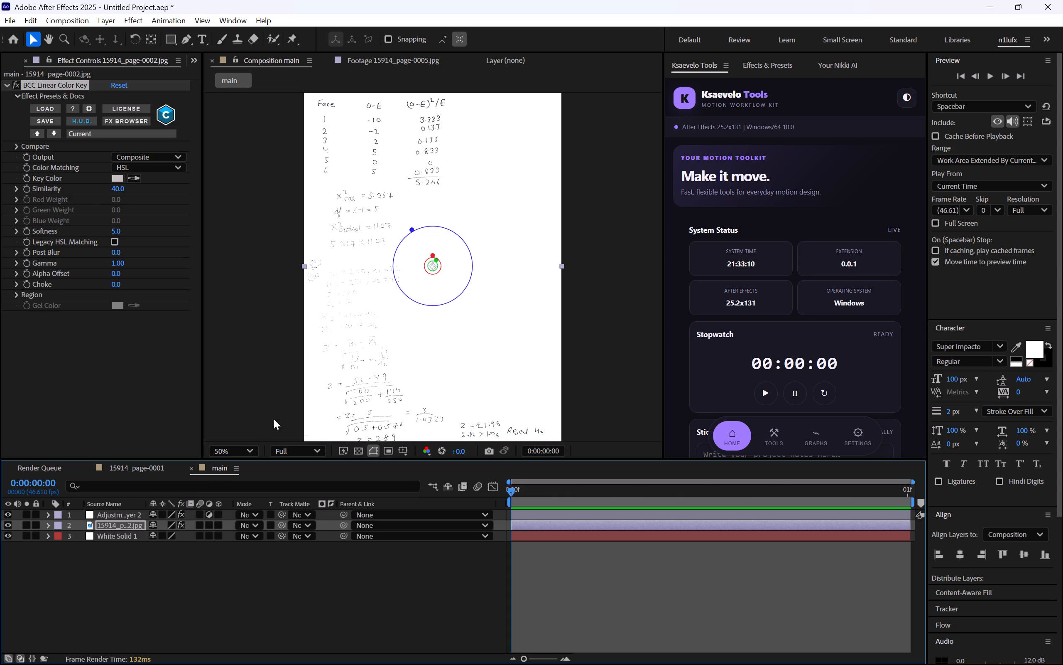
Hide Adjustment Layer 2 in the main composition, keeping the 15914_page-0002.jpg layer visible.
{"action": "left_click", "coordinate": [108, 514]}
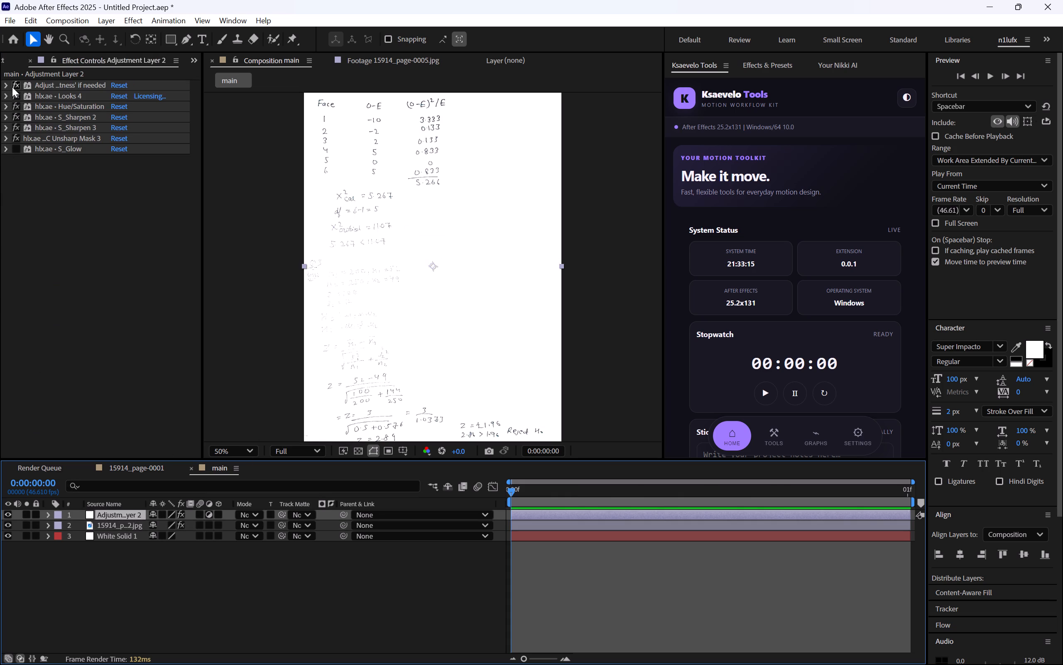
{"action": "left_click", "coordinate": [6, 516]}
{"action": "left_click", "coordinate": [68, 563]}
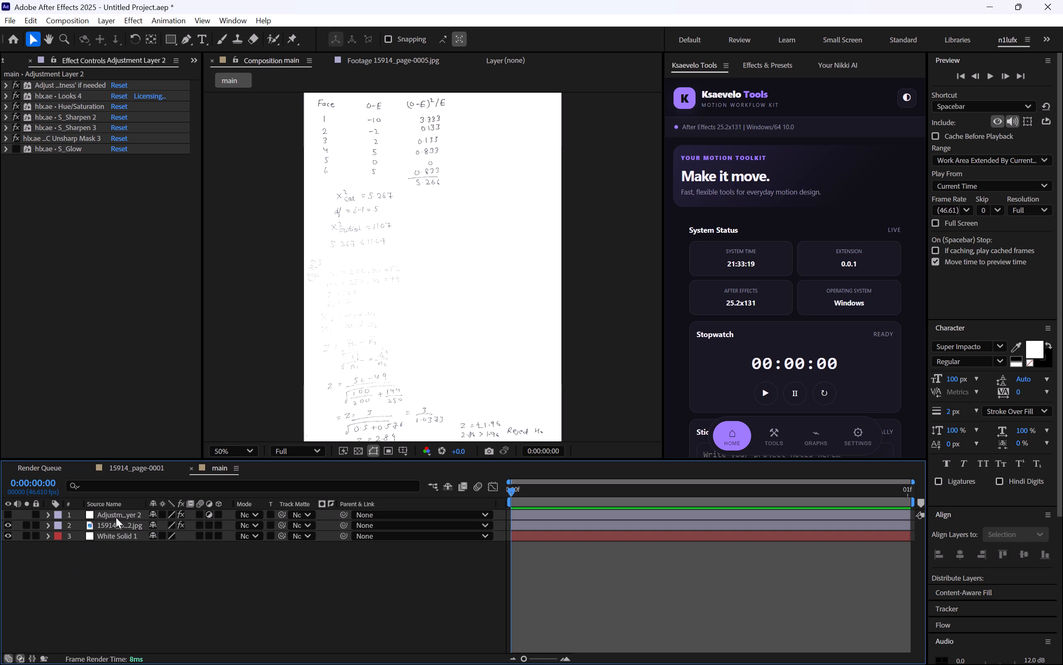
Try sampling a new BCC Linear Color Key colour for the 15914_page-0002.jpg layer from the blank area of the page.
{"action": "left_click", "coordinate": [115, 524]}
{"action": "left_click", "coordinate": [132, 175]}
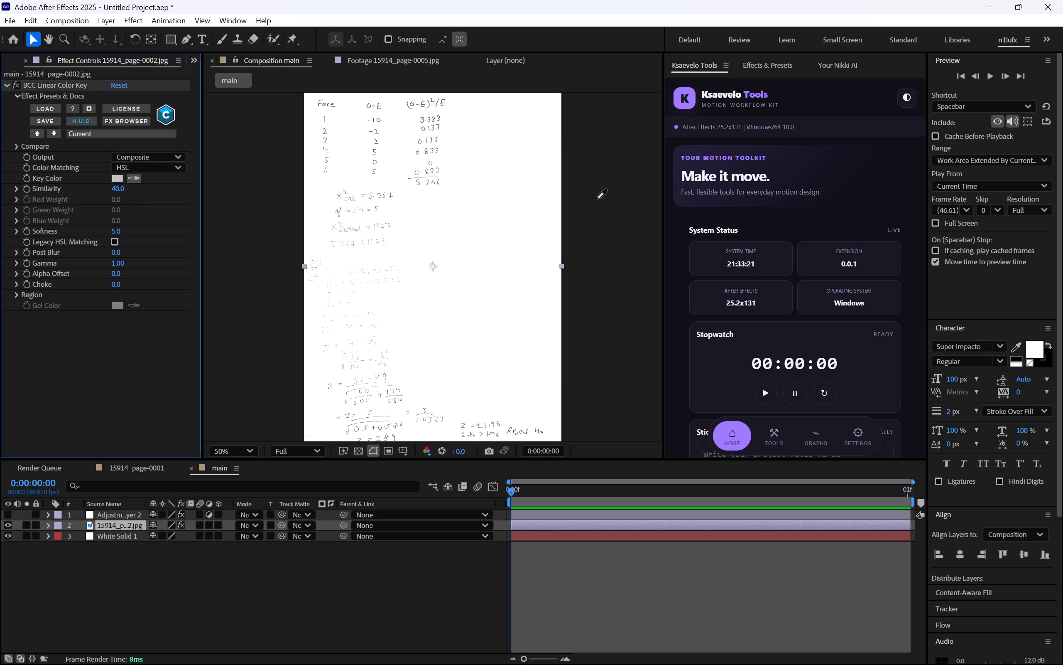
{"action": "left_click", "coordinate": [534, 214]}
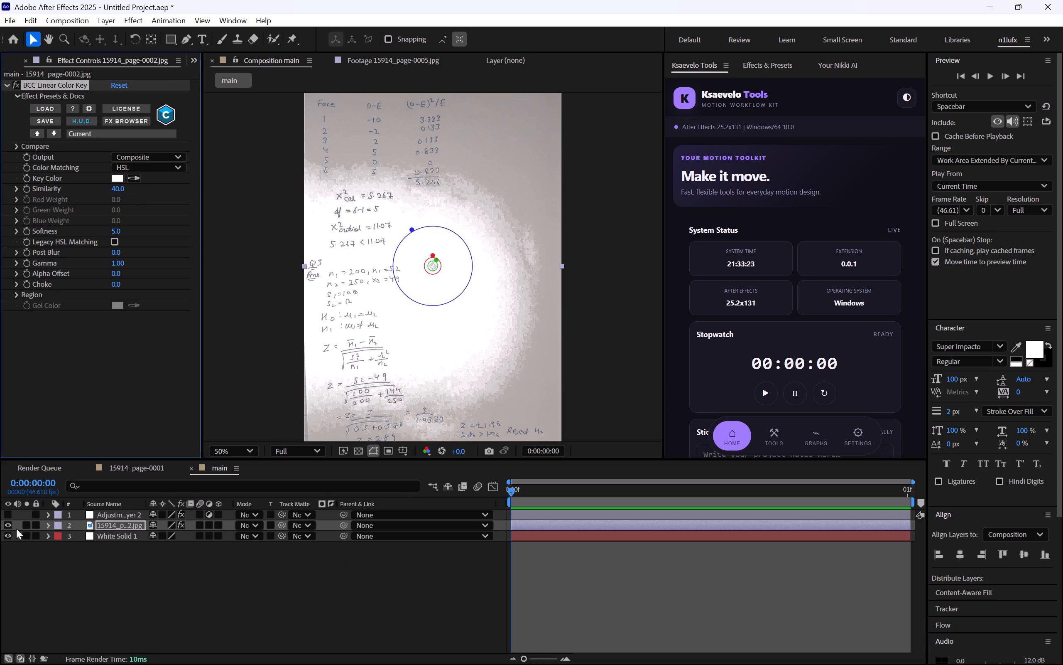
Hide White Solid 1, reset BCC Linear Color Key on the 15914_page-0002.jpg layer, and sample its key colour from the bare paper.
{"action": "left_click", "coordinate": [11, 532]}
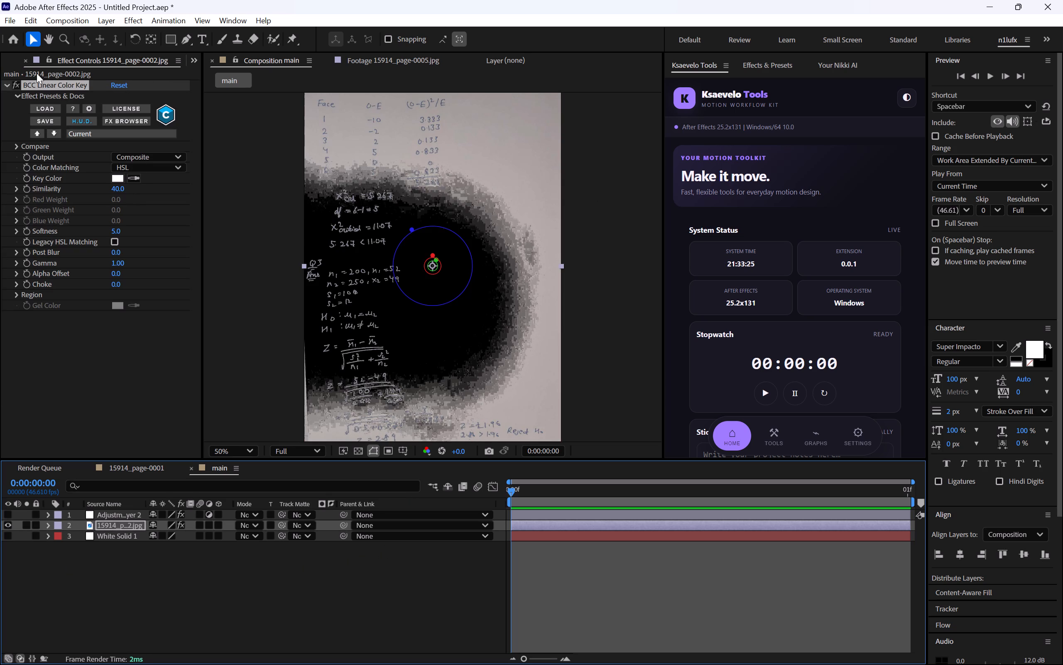
{"action": "left_click", "coordinate": [120, 85]}
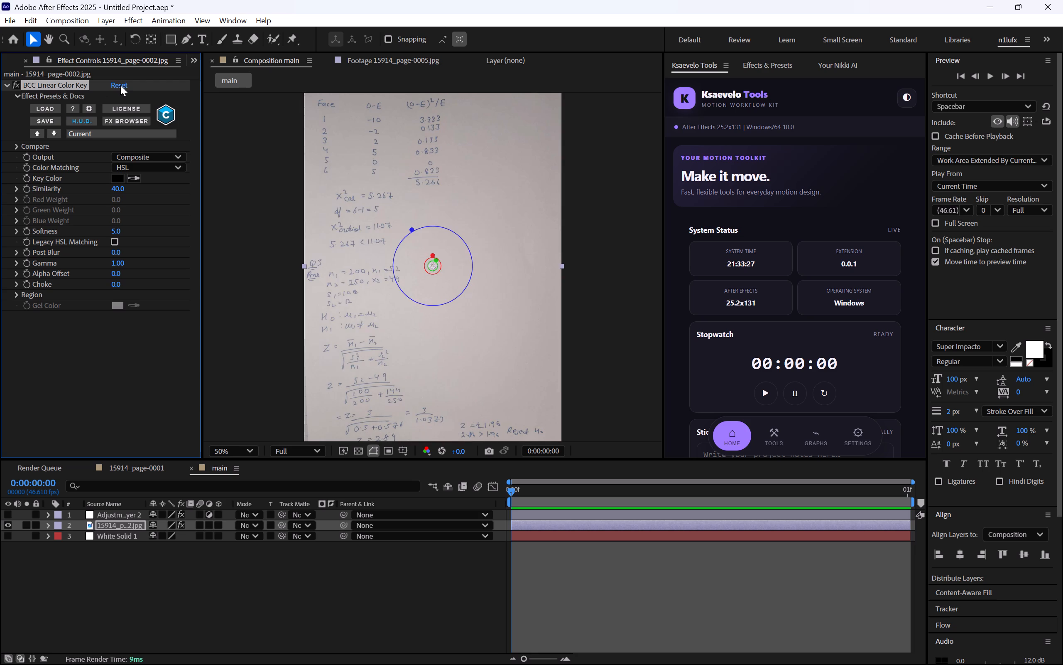
{"action": "left_click", "coordinate": [132, 174]}
{"action": "left_click", "coordinate": [316, 197]}
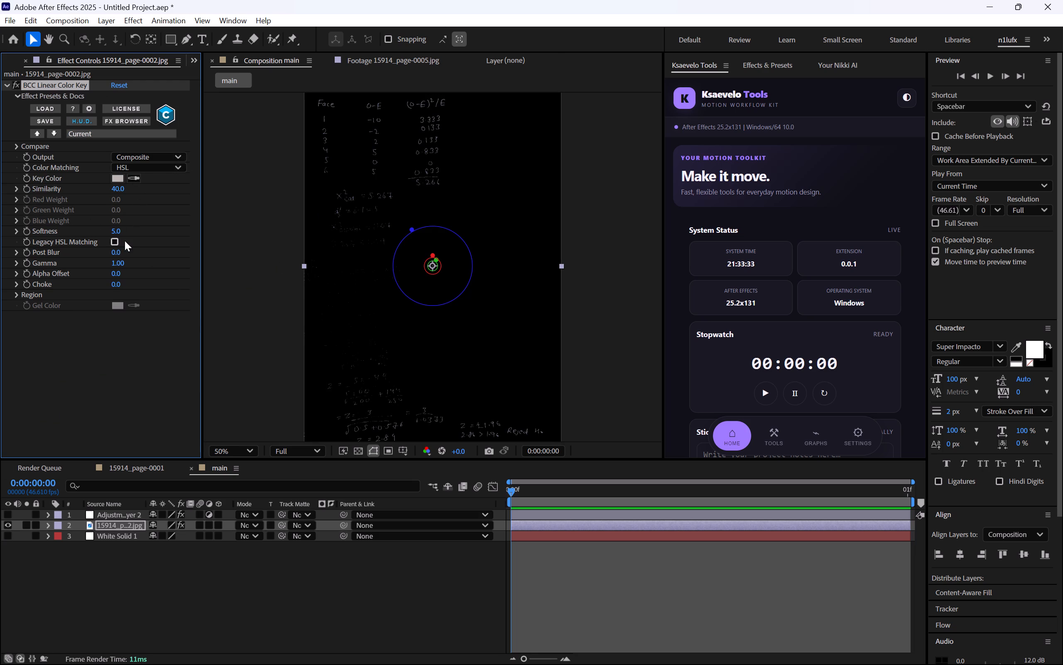
Set the BCC Linear Color Key Similarity on the 15914_page-0002.jpg layer to 26.
{"action": "left_click_drag", "start_coordinate": [118, 185], "coordinate": [127, 184]}
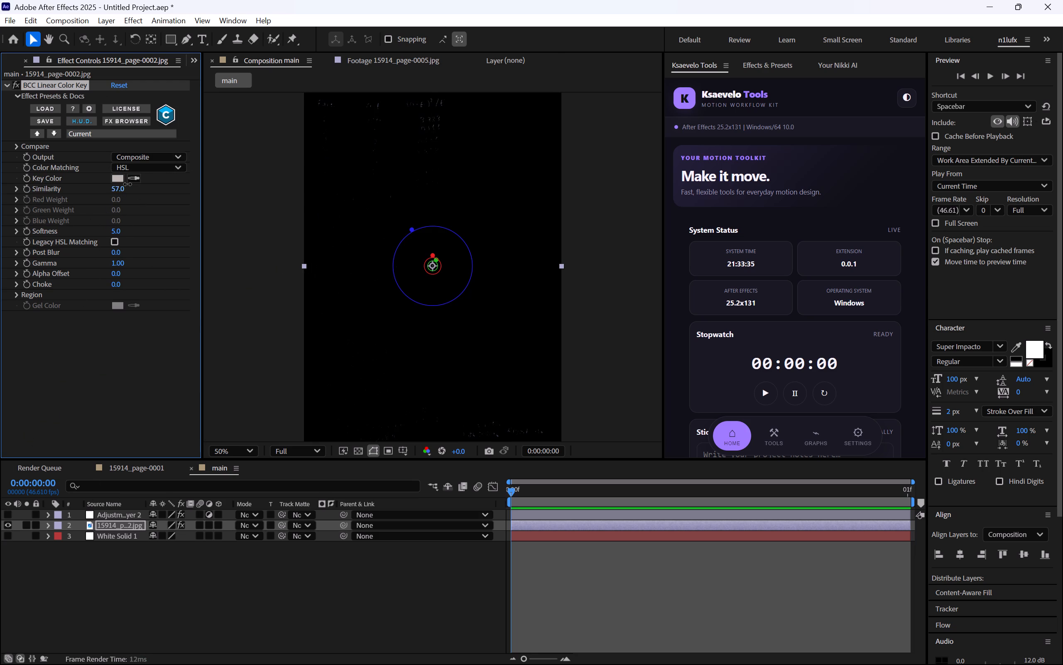
{"action": "left_click_drag", "start_coordinate": [127, 184], "coordinate": [112, 187]}
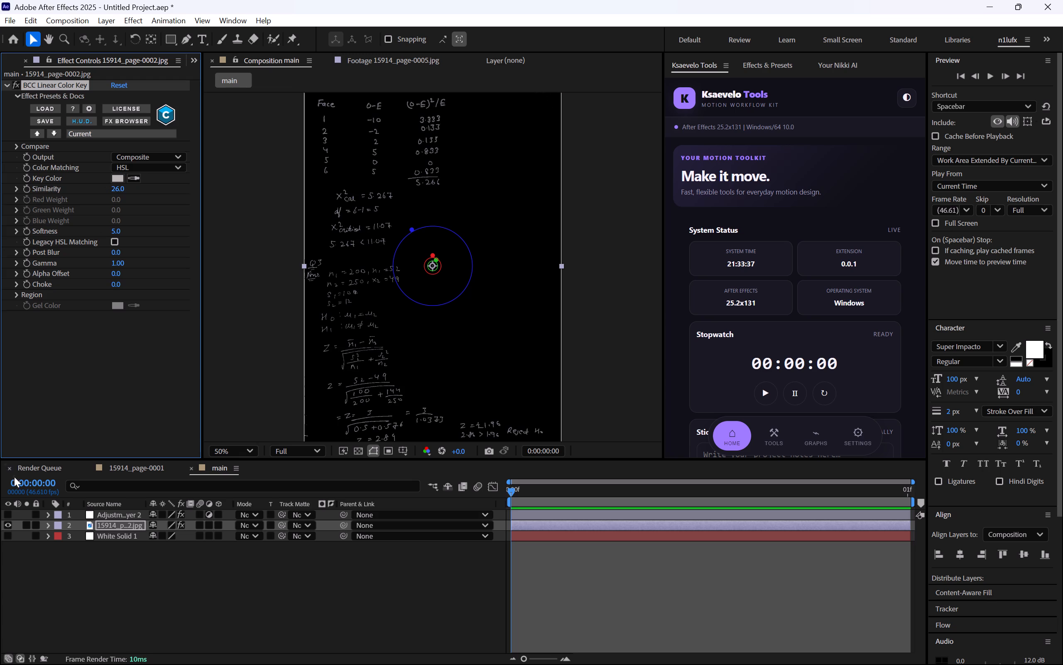
Make White Solid 1 and Adjustment Layer 2 visible again in the main composition and deselect all layers.
{"action": "left_click", "coordinate": [8, 535]}
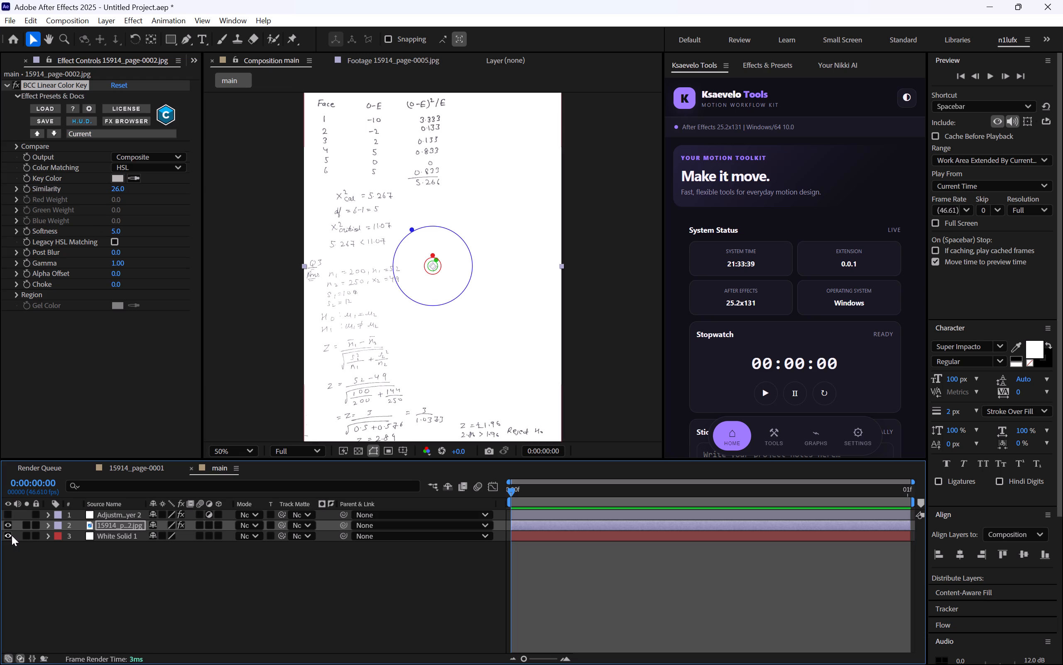
{"action": "left_click", "coordinate": [9, 515]}
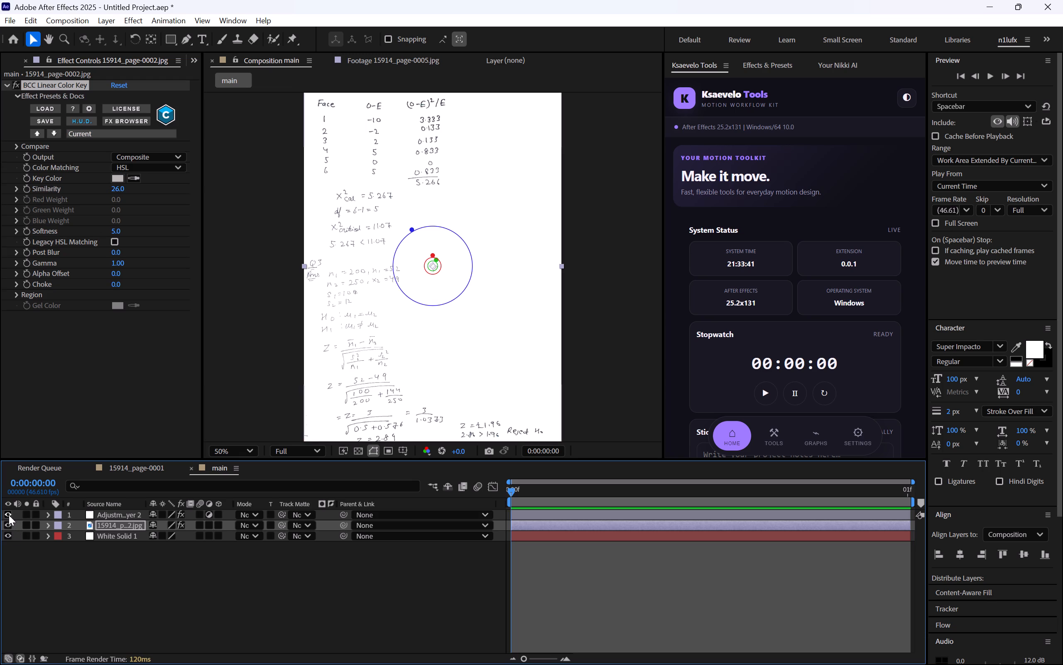
{"action": "left_click", "coordinate": [118, 615]}
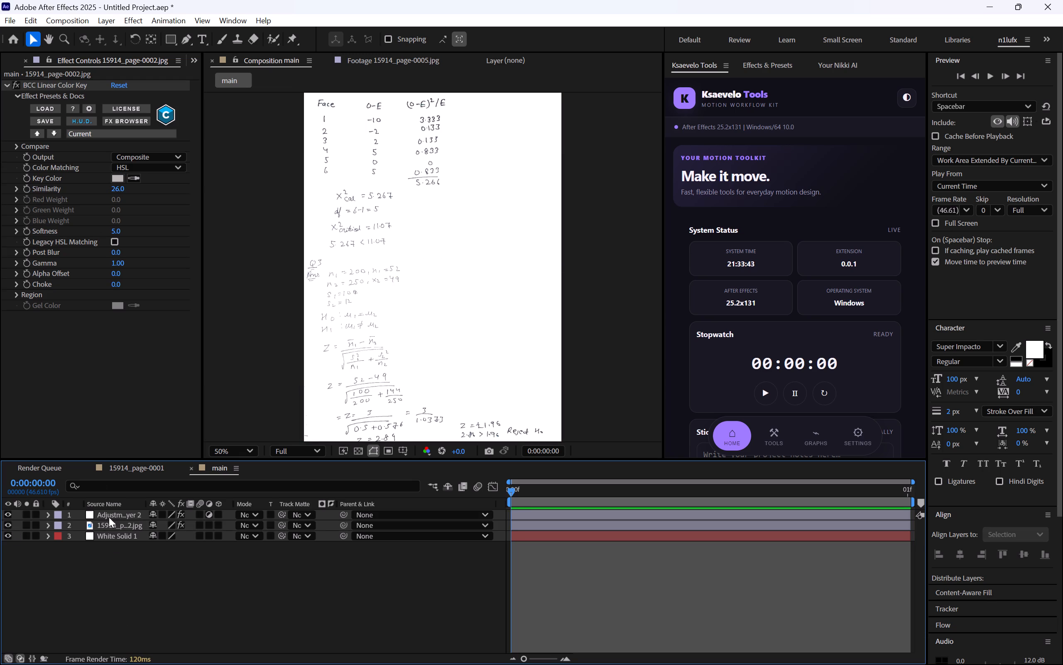
{"action": "scroll", "coordinate": [358, 322], "scroll_direction": "down", "scroll_amount": 1}
{"action": "scroll", "coordinate": [358, 321], "scroll_direction": "up", "scroll_amount": 1}
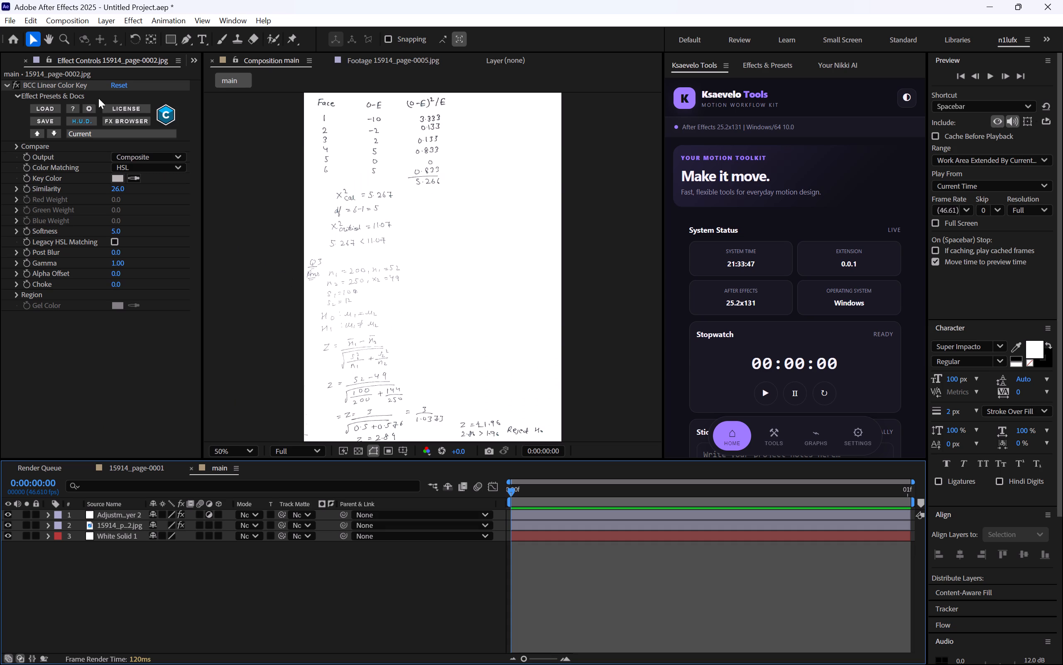
Import the image 1_00000 from the main folder in Downloads into the project as footage.
{"action": "left_click", "coordinate": [196, 59]}
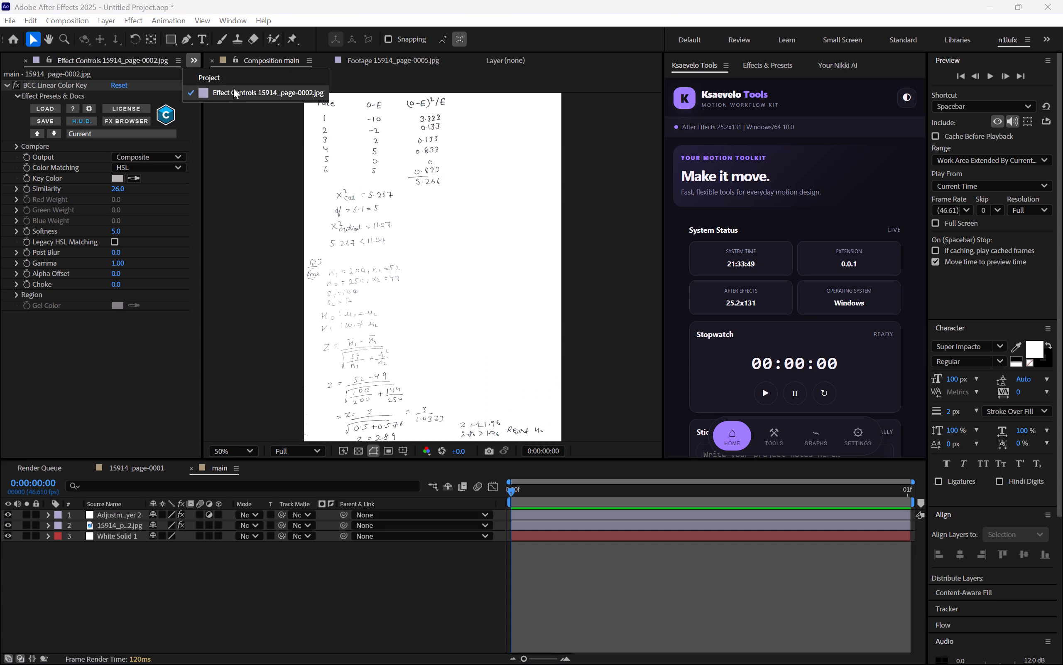
{"action": "left_click", "coordinate": [236, 82]}
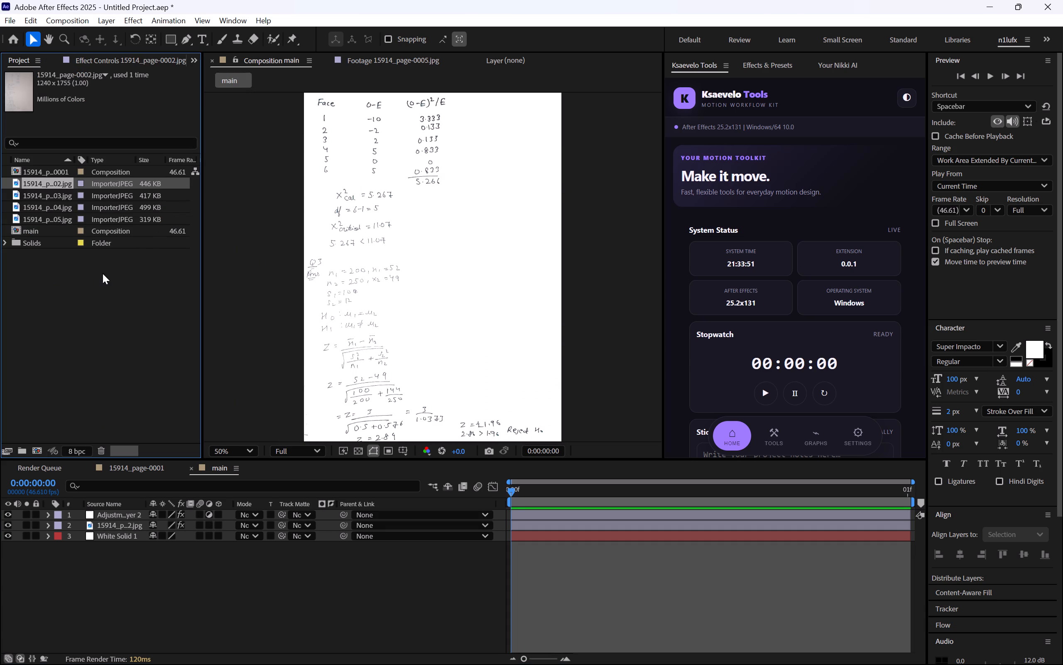
{"action": "double_click", "coordinate": [79, 325]}
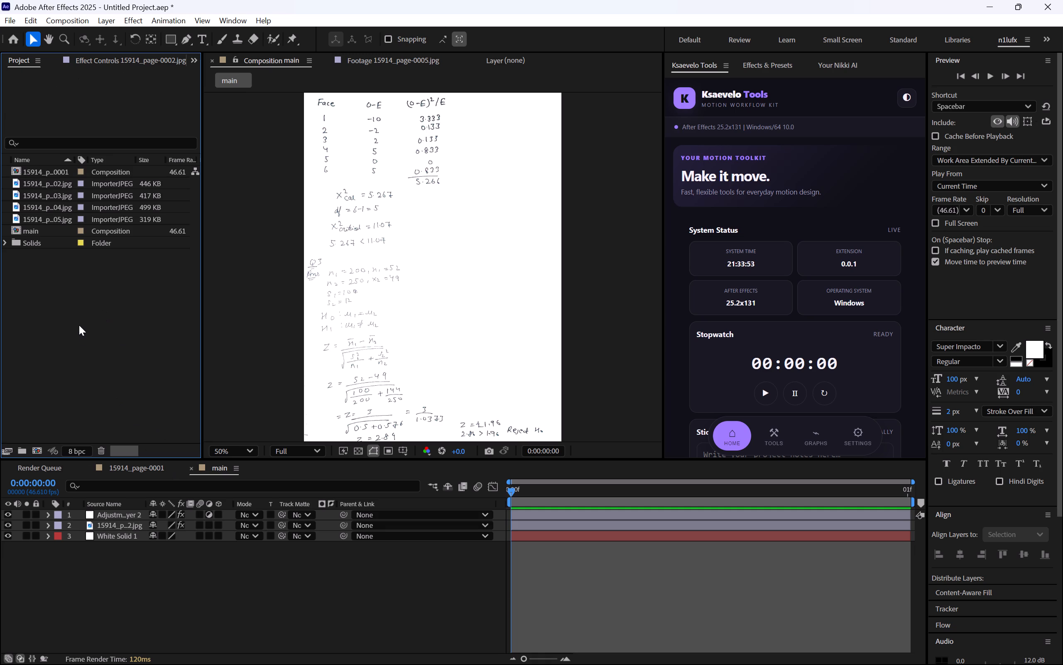
{"action": "left_click", "coordinate": [54, 174]}
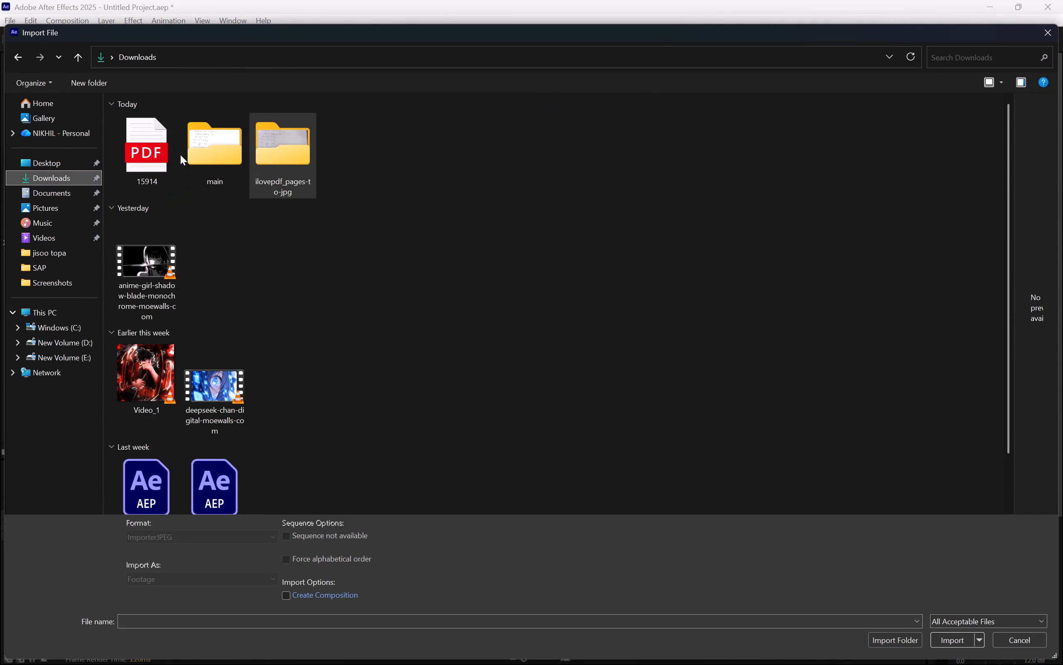
{"action": "double_click", "coordinate": [206, 153]}
{"action": "left_click", "coordinate": [156, 136]}
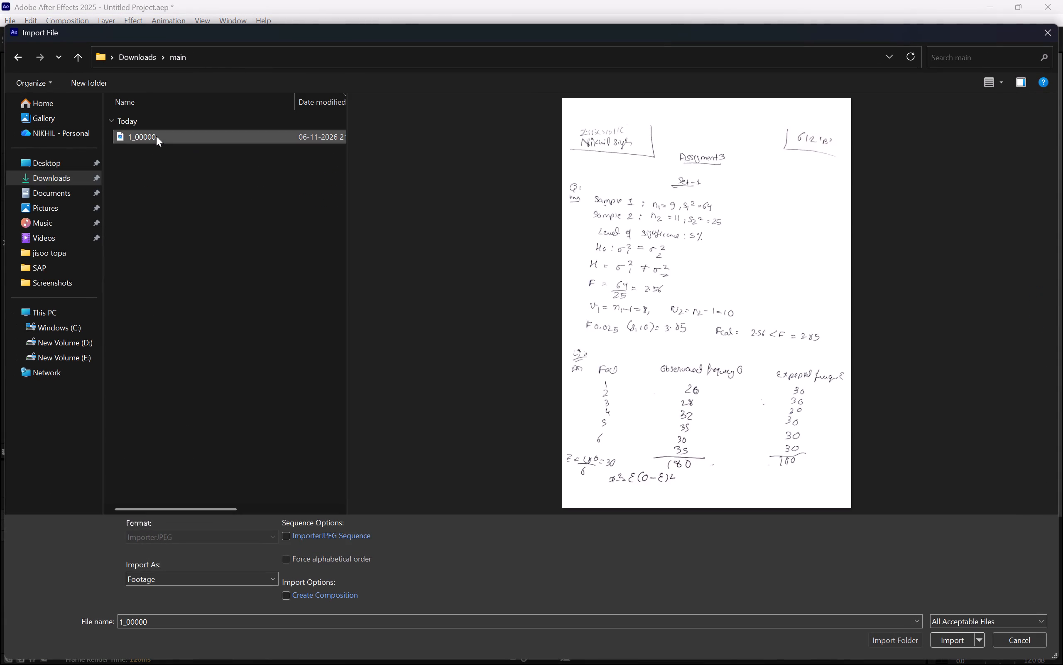
{"action": "key", "text": "Return"}
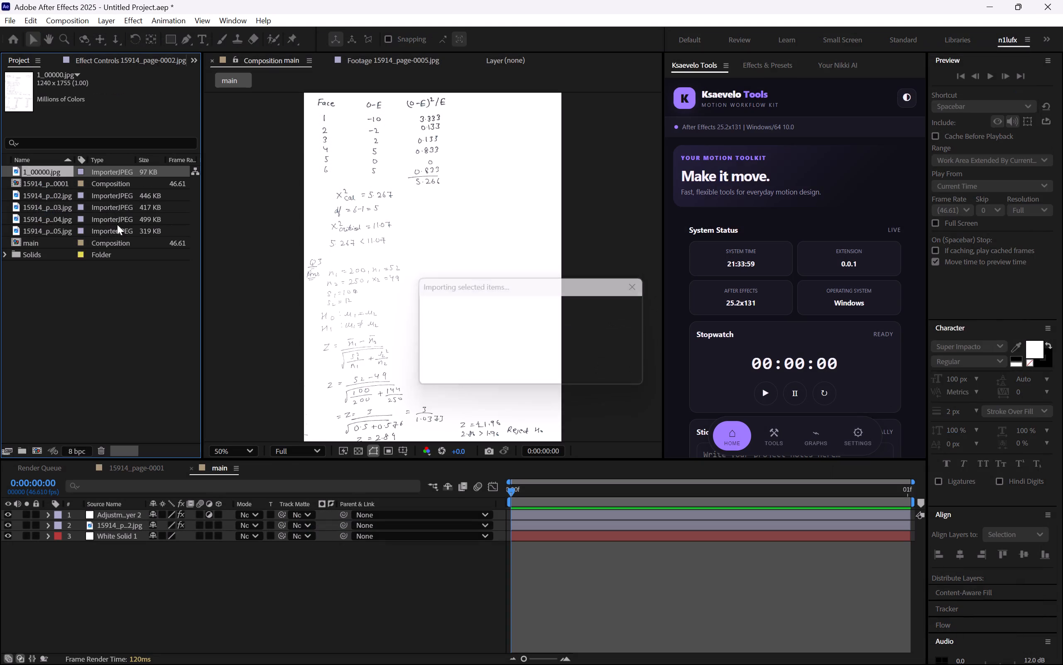
Add 1_00000.jpg to the main composition as the top layer, above Adjustment Layer 2.
{"action": "left_click_drag", "start_coordinate": [42, 173], "coordinate": [51, 281]}
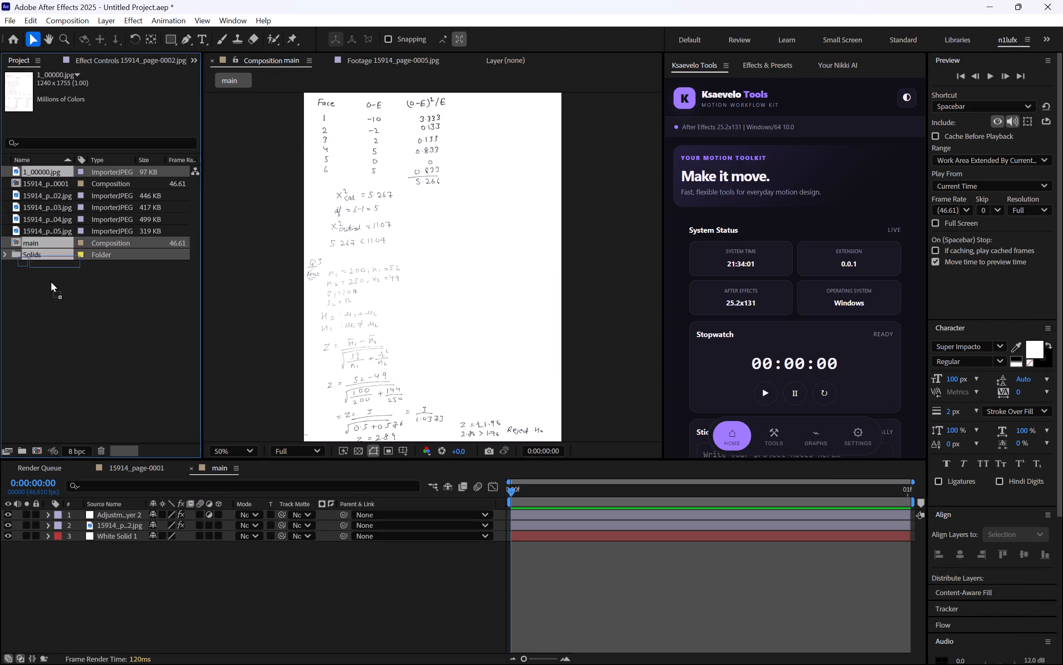
{"action": "left_click_drag", "start_coordinate": [51, 281], "coordinate": [116, 516]}
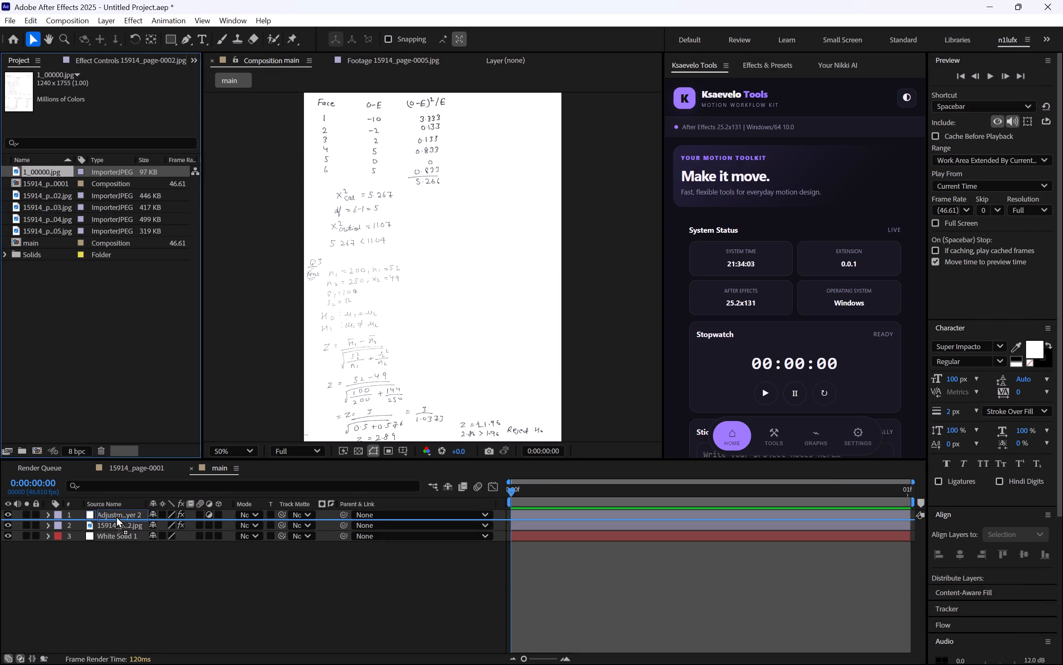
{"action": "left_click_drag", "start_coordinate": [116, 516], "coordinate": [117, 513]}
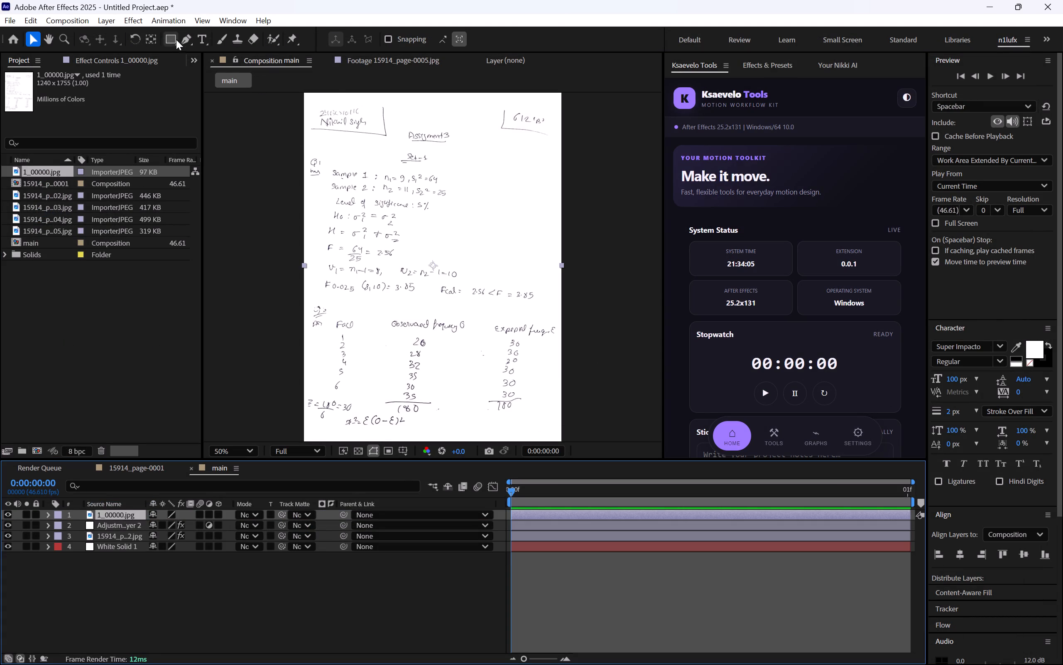
Draw a rectangular mask on the 1_00000.jpg layer around the boxed name block in the page's upper-left corner, and deselect.
{"action": "left_click", "coordinate": [173, 37]}
{"action": "left_click_drag", "start_coordinate": [309, 96], "coordinate": [367, 150]}
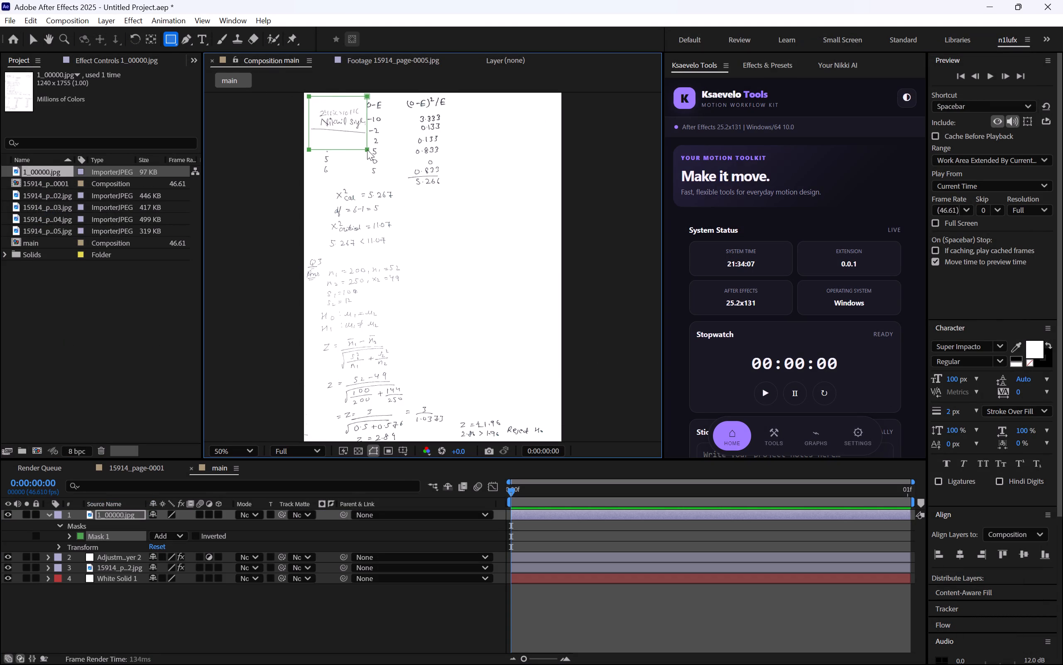
{"action": "left_click_drag", "start_coordinate": [367, 150], "coordinate": [391, 138]}
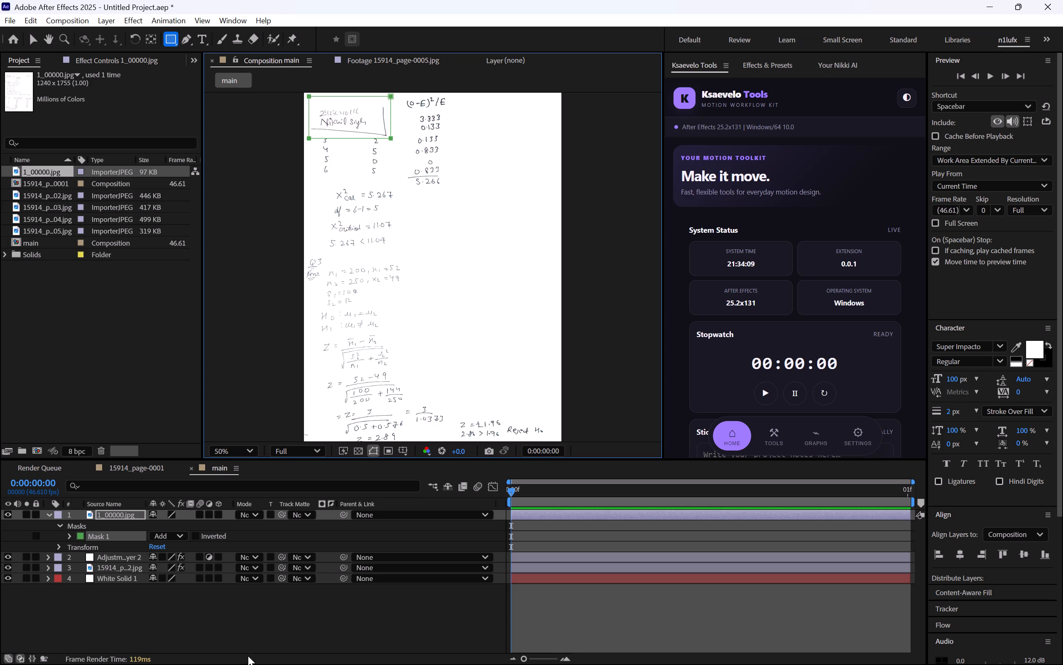
{"action": "left_click", "coordinate": [219, 604]}
Move the masked 1_00000.jpg layer to Position 1478, 809.5 so the name block sits in the page's upper-right corner.
{"action": "left_click", "coordinate": [129, 520]}
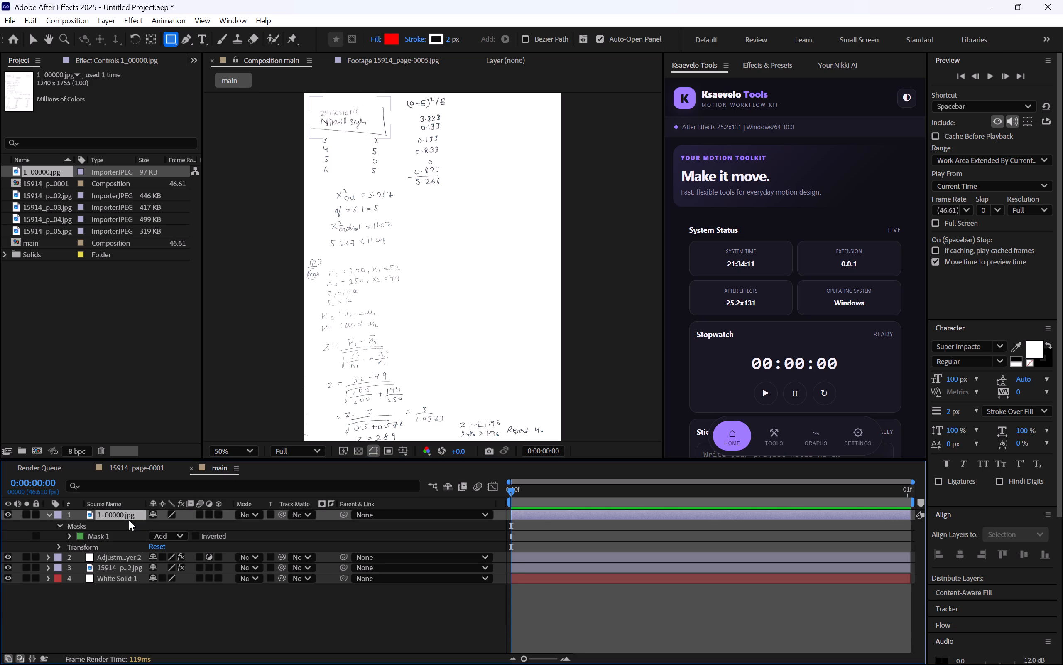
{"action": "key", "text": "p"}
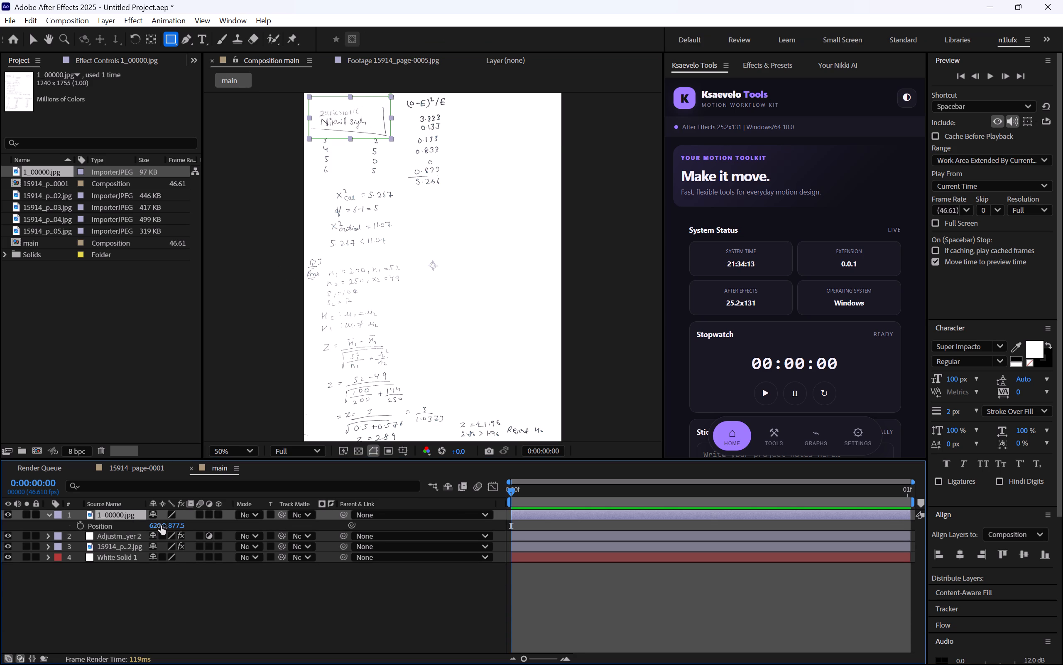
{"action": "left_click_drag", "start_coordinate": [160, 526], "coordinate": [698, 516]}
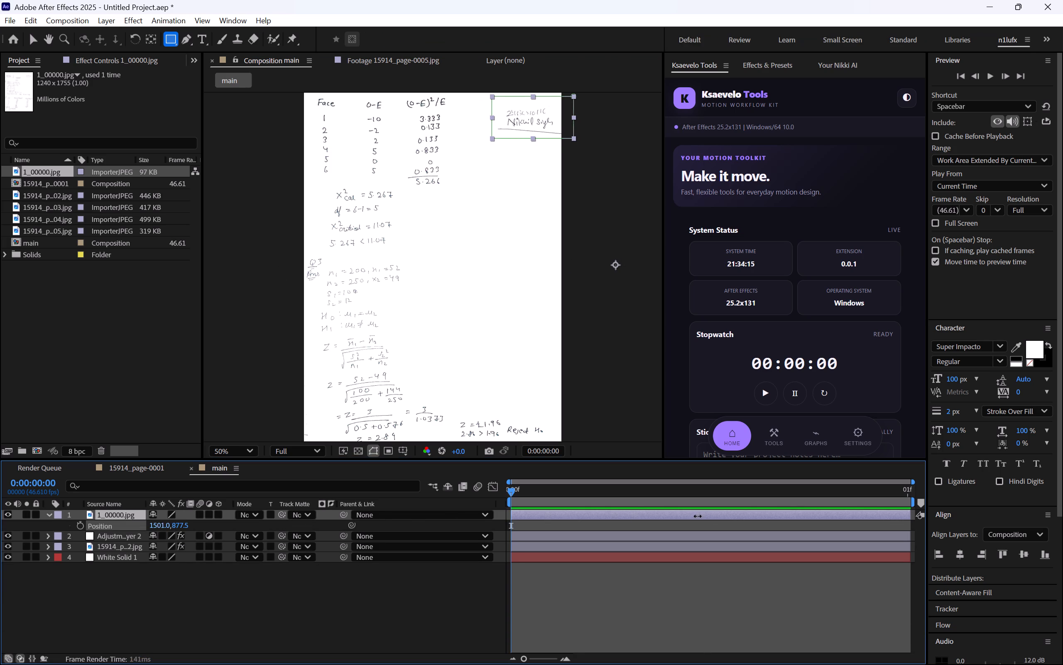
{"action": "left_click_drag", "start_coordinate": [698, 516], "coordinate": [688, 519]}
{"action": "left_click_drag", "start_coordinate": [187, 527], "coordinate": [157, 528]}
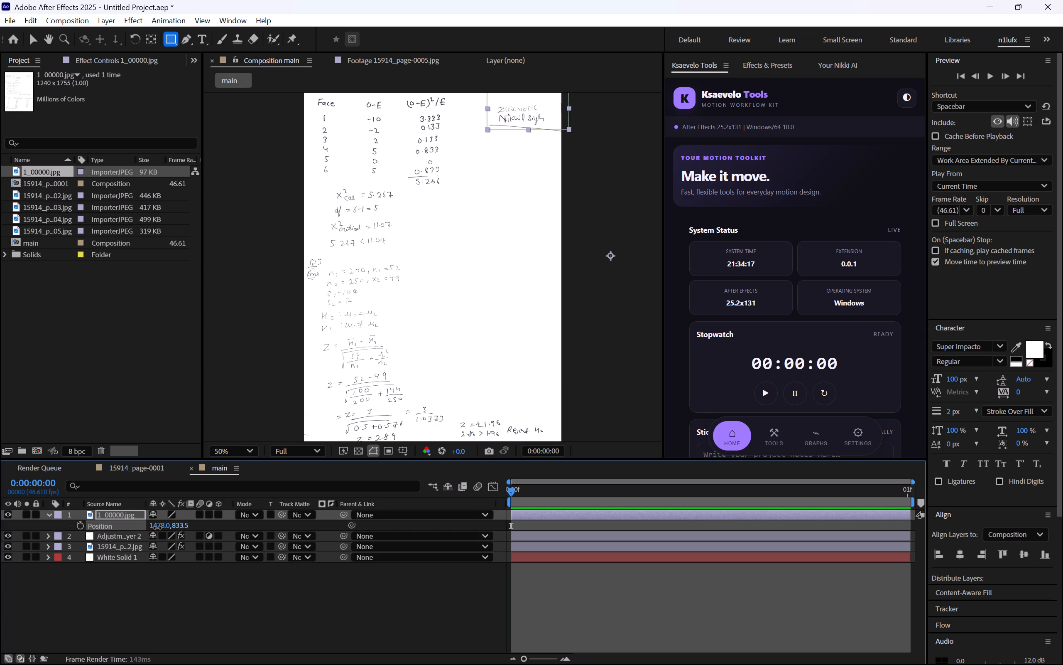
{"action": "left_click_drag", "start_coordinate": [157, 528], "coordinate": [141, 530]}
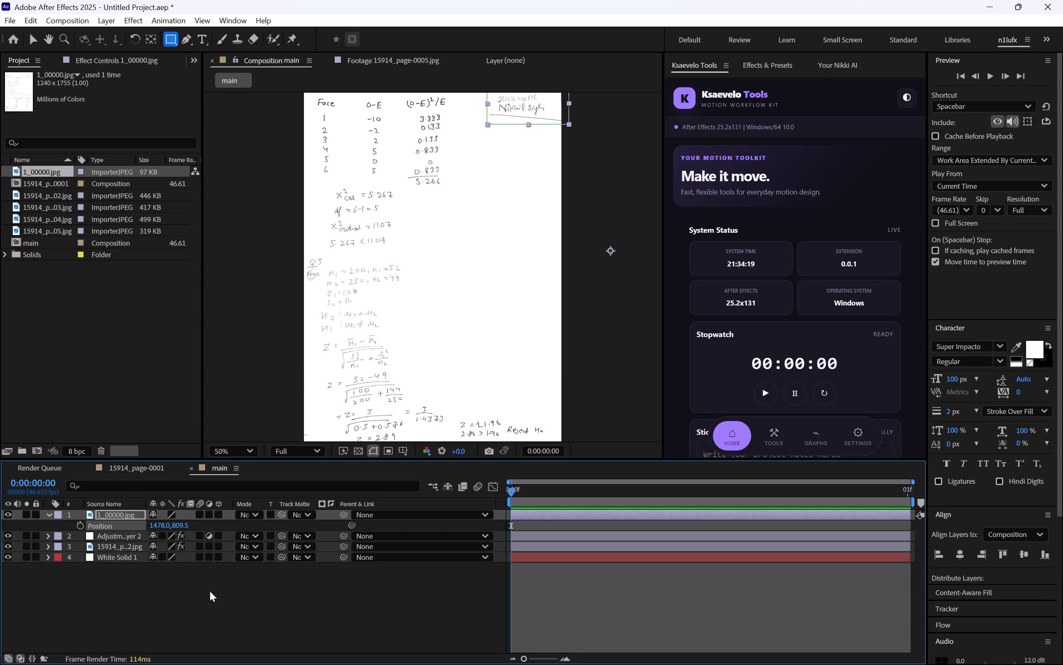
{"action": "left_click", "coordinate": [210, 591]}
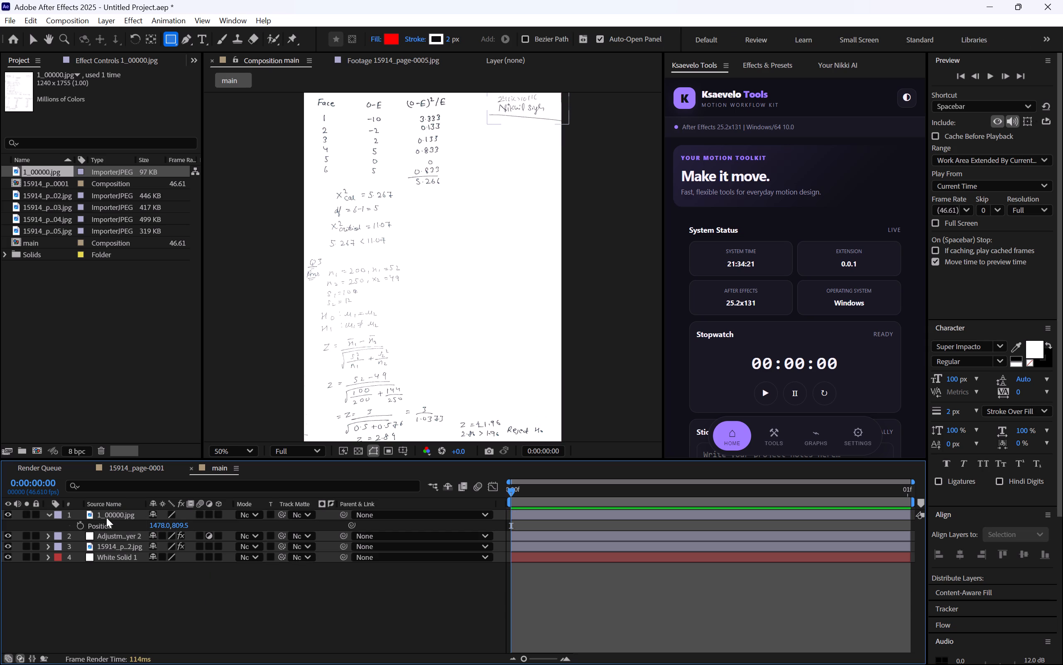
Reorder the 1_00000.jpg layer between the 15914_page-0002.jpg layer and White Solid 1, and deselect all layers.
{"action": "left_click_drag", "start_coordinate": [108, 514], "coordinate": [109, 547]}
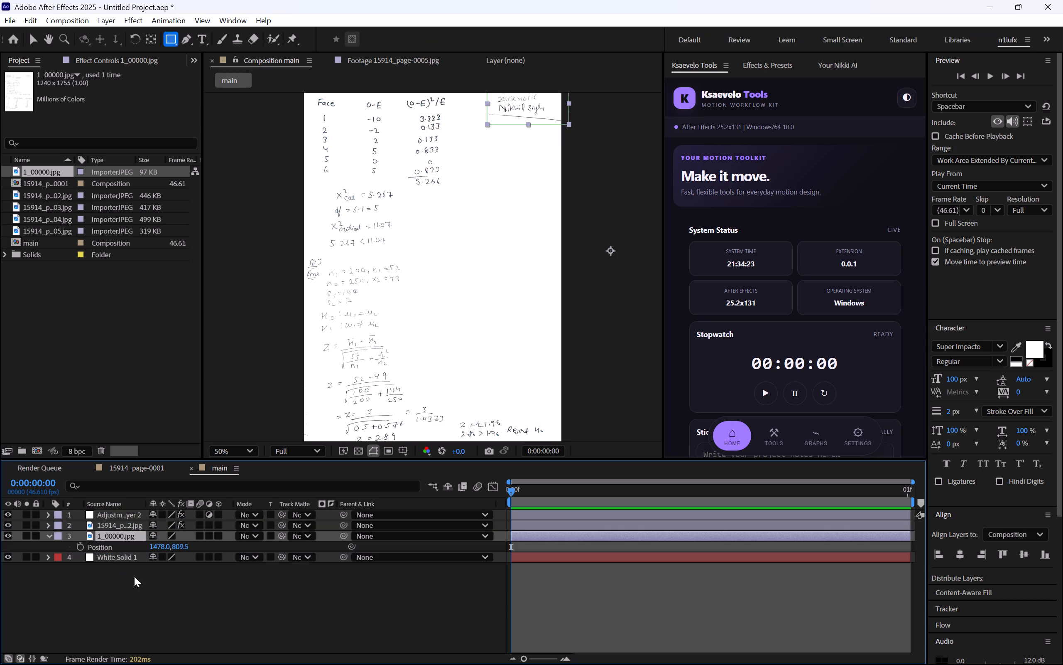
{"action": "left_click", "coordinate": [237, 623]}
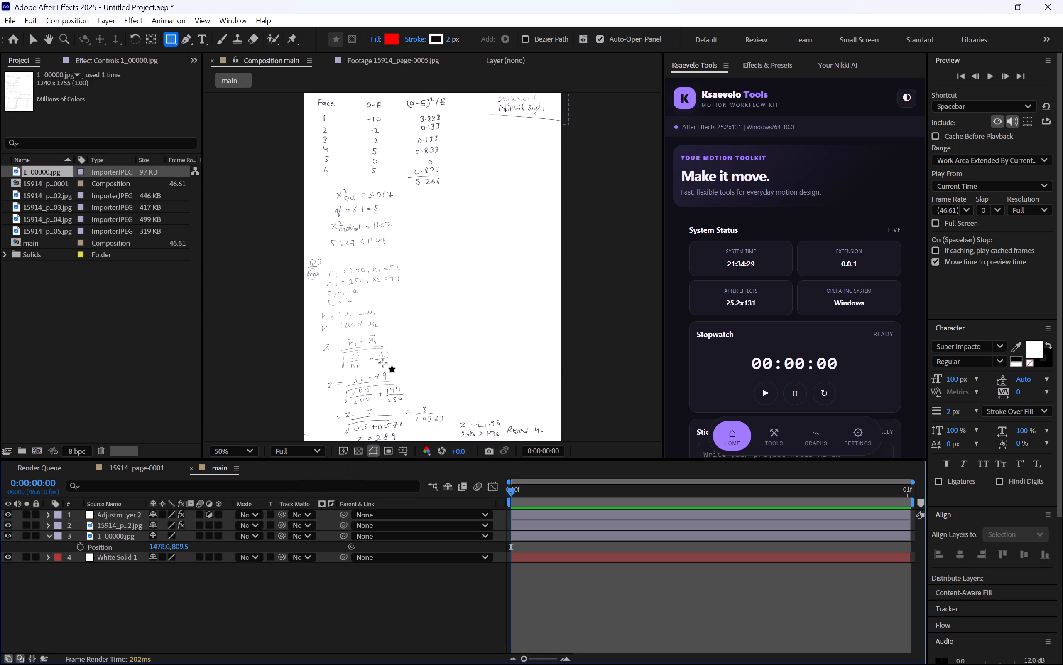
{"action": "scroll", "coordinate": [373, 374], "scroll_direction": "down", "scroll_amount": 1}
{"action": "scroll", "coordinate": [350, 404], "scroll_direction": "up", "scroll_amount": 1}
{"action": "left_click_drag", "start_coordinate": [159, 579], "coordinate": [155, 578]}
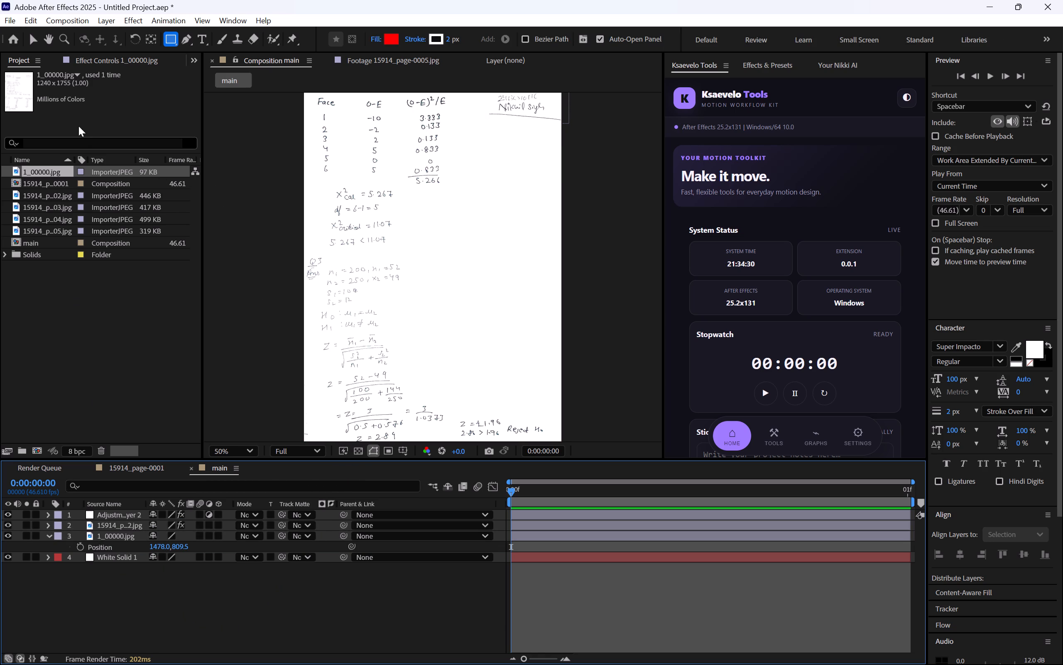
Add the main composition to the render queue with its output module format set to JPEG Sequence.
{"action": "left_click", "coordinate": [68, 245]}
{"action": "left_click", "coordinate": [70, 15]}
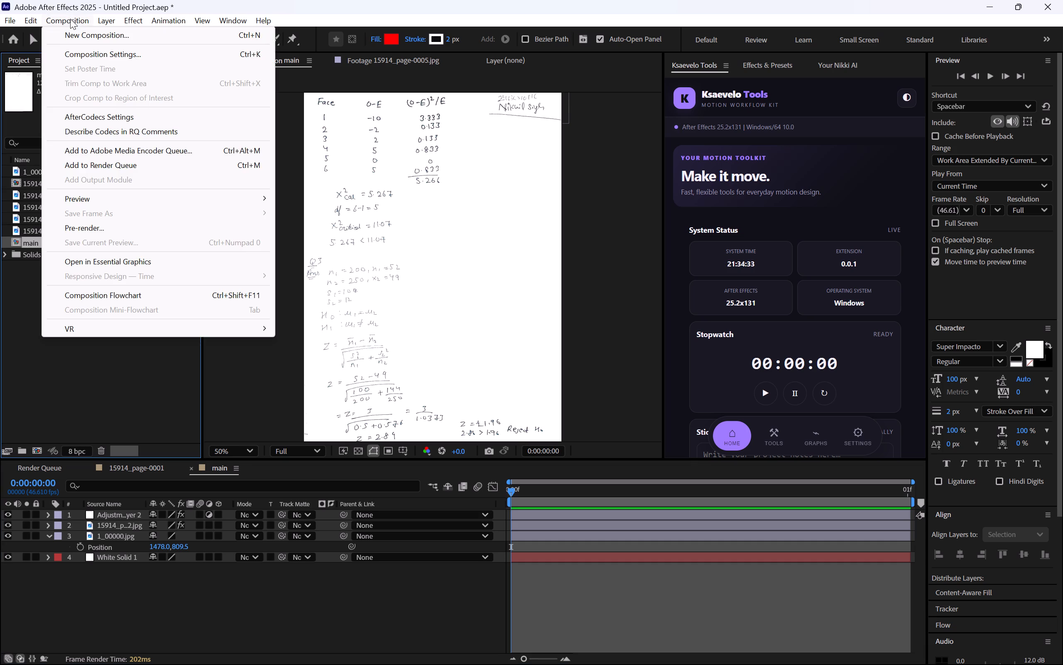
{"action": "left_click", "coordinate": [95, 163]}
{"action": "left_click", "coordinate": [124, 581]}
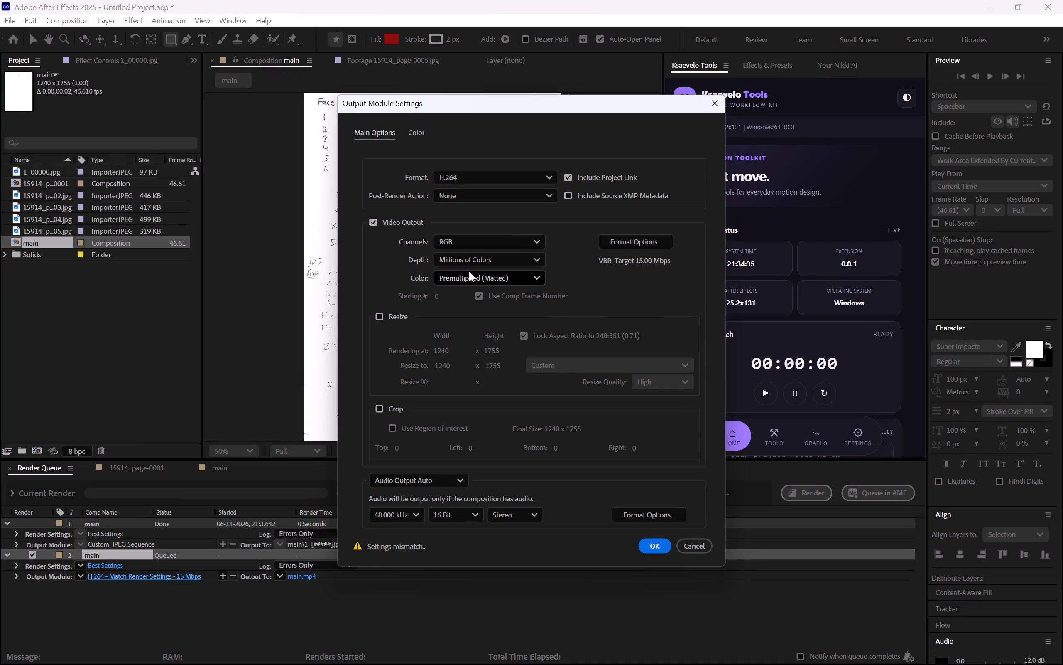
{"action": "left_click", "coordinate": [491, 176]}
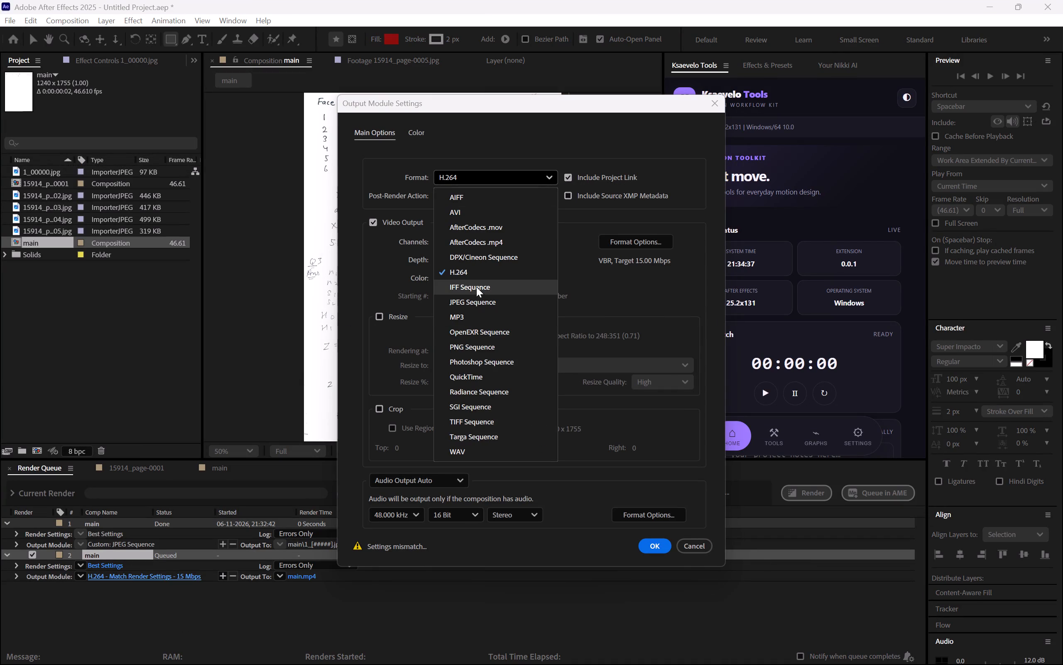
{"action": "left_click", "coordinate": [476, 301]}
{"action": "left_click_drag", "start_coordinate": [645, 542], "coordinate": [640, 543]}
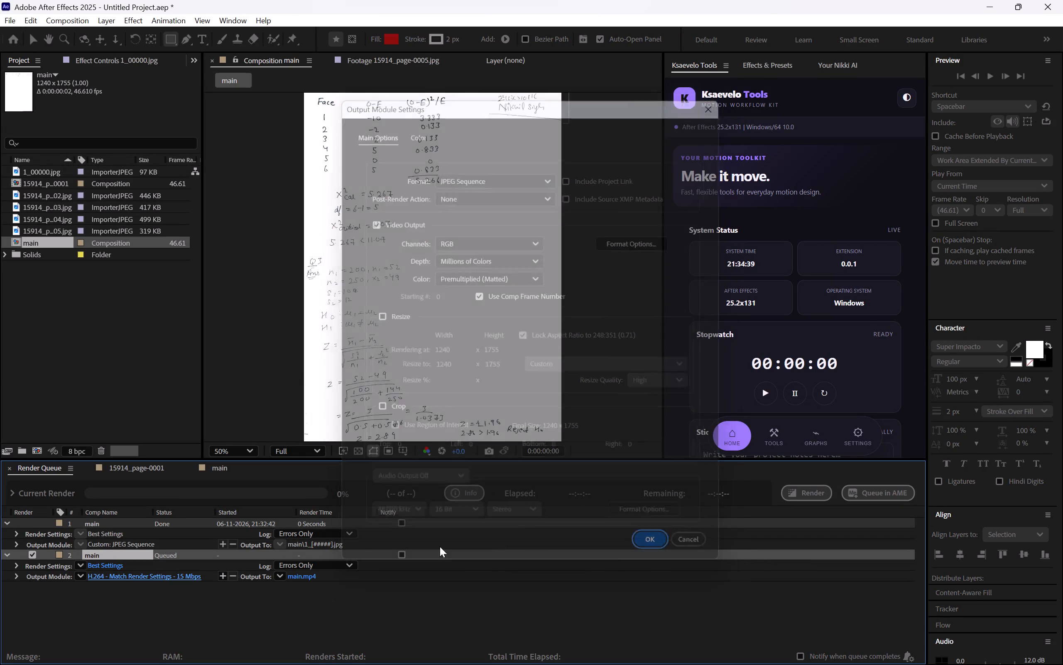
Set the queued item's output to main_[#####] in the main folder in Downloads and render it.
{"action": "left_click", "coordinate": [315, 576]}
{"action": "double_click", "coordinate": [124, 155]}
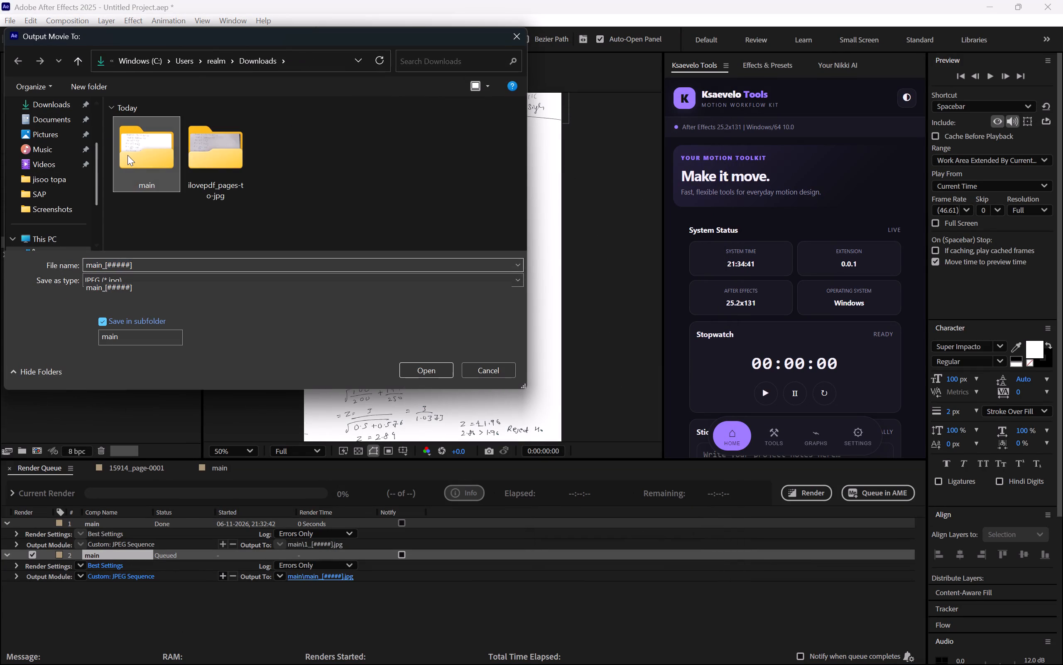
{"action": "left_click", "coordinate": [417, 373]}
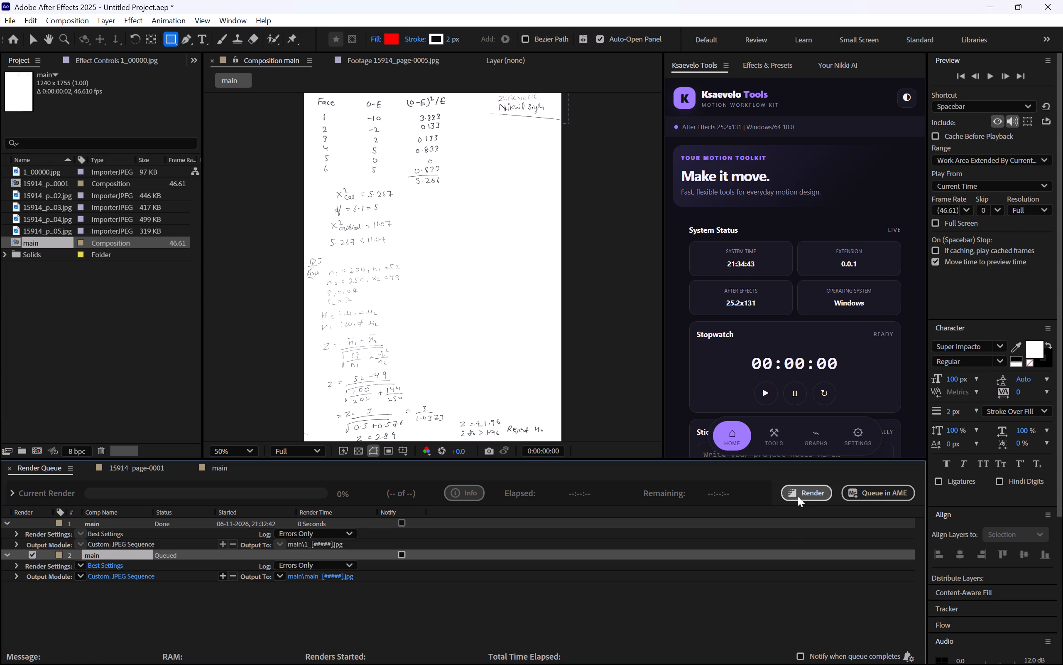
{"action": "left_click", "coordinate": [798, 496]}
Return to the main composition and delete the 15914_page-0002.jpg footage from the project, including its use in the composition.
{"action": "left_click", "coordinate": [214, 473]}
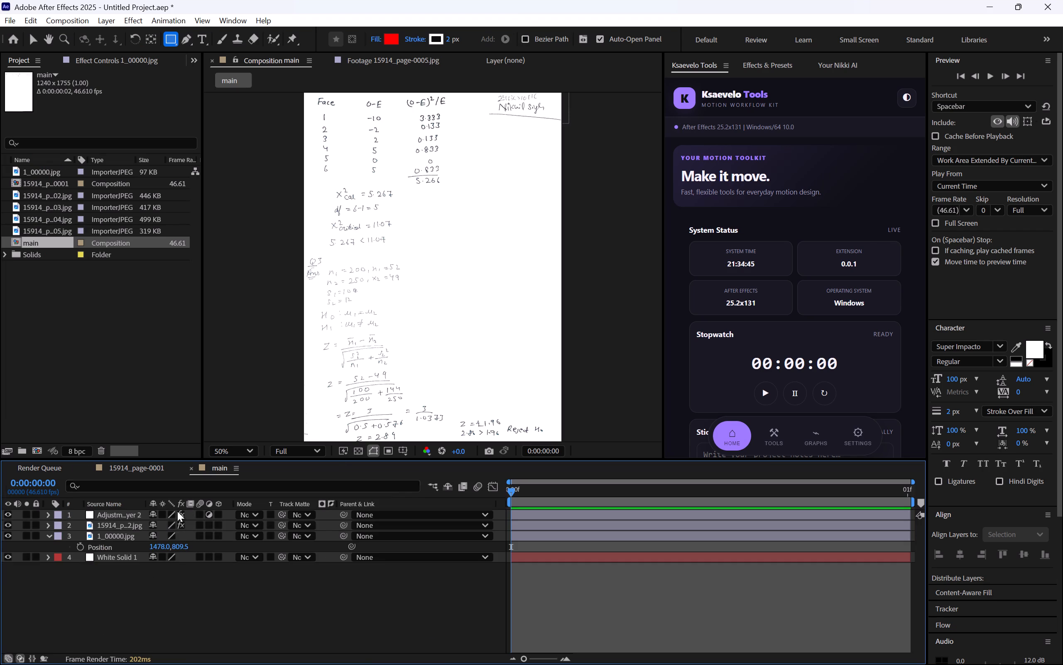
{"action": "left_click", "coordinate": [110, 535]}
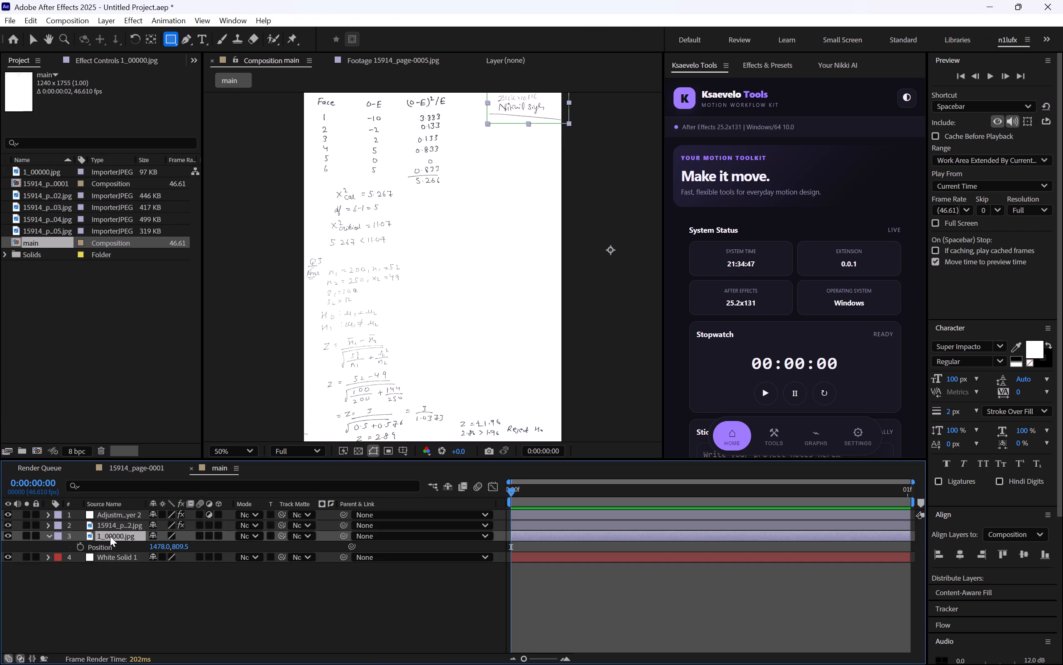
{"action": "left_click", "coordinate": [112, 530]}
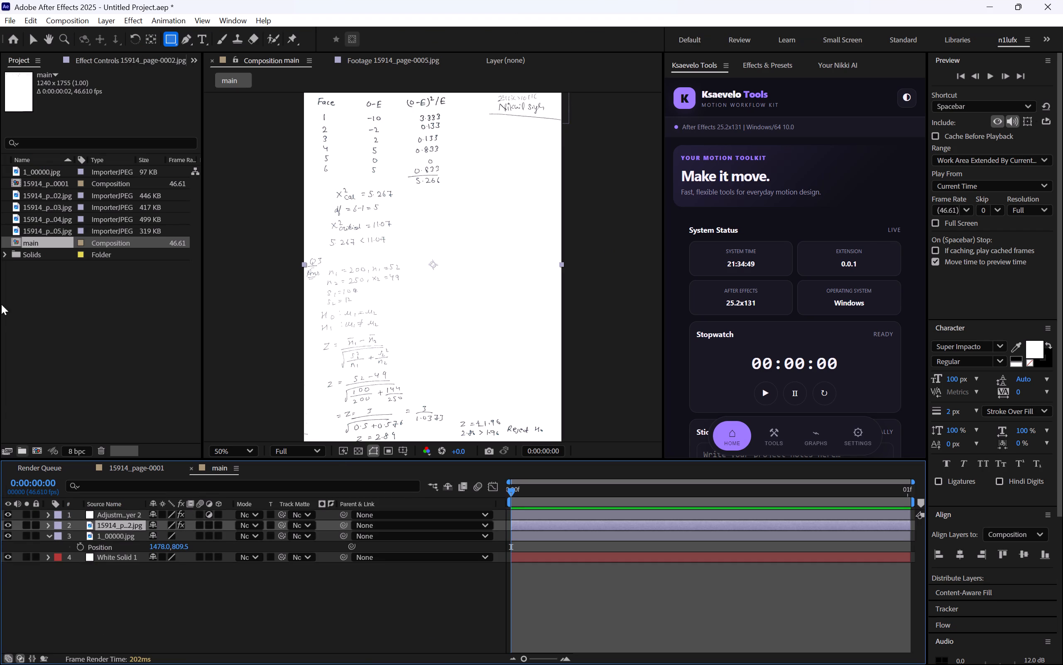
{"action": "left_click", "coordinate": [40, 197]}
{"action": "key", "text": "Delete"}
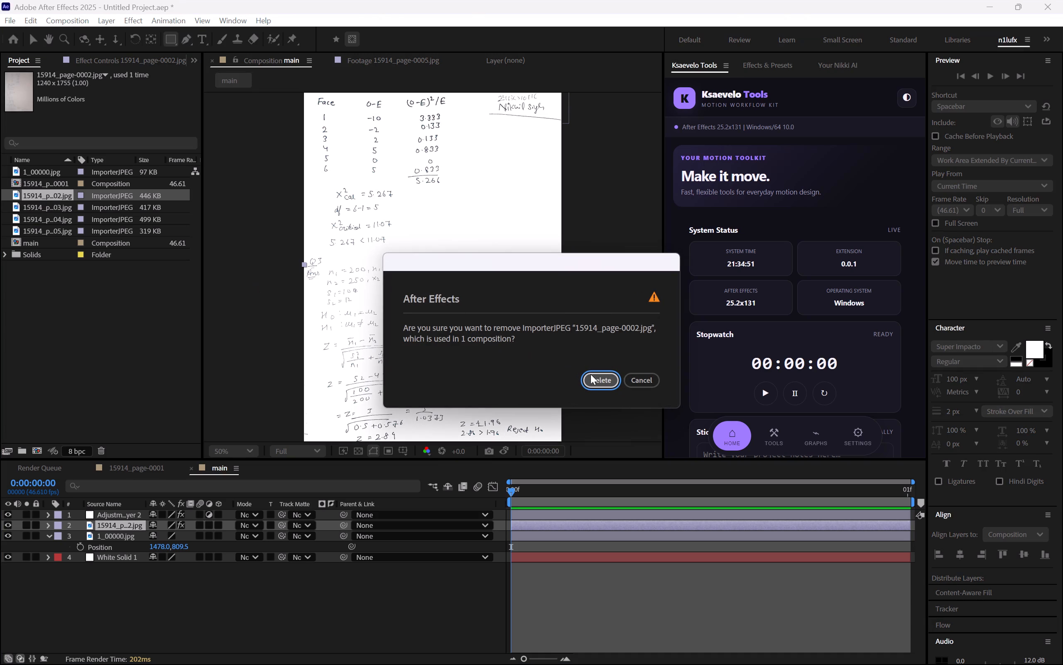
{"action": "left_click", "coordinate": [590, 380]}
Place 15914_page-0003.jpg directly below Adjustment Layer 2, paste the BCC Linear Color Key effect onto it, and show its effect settings.
{"action": "left_click", "coordinate": [35, 197]}
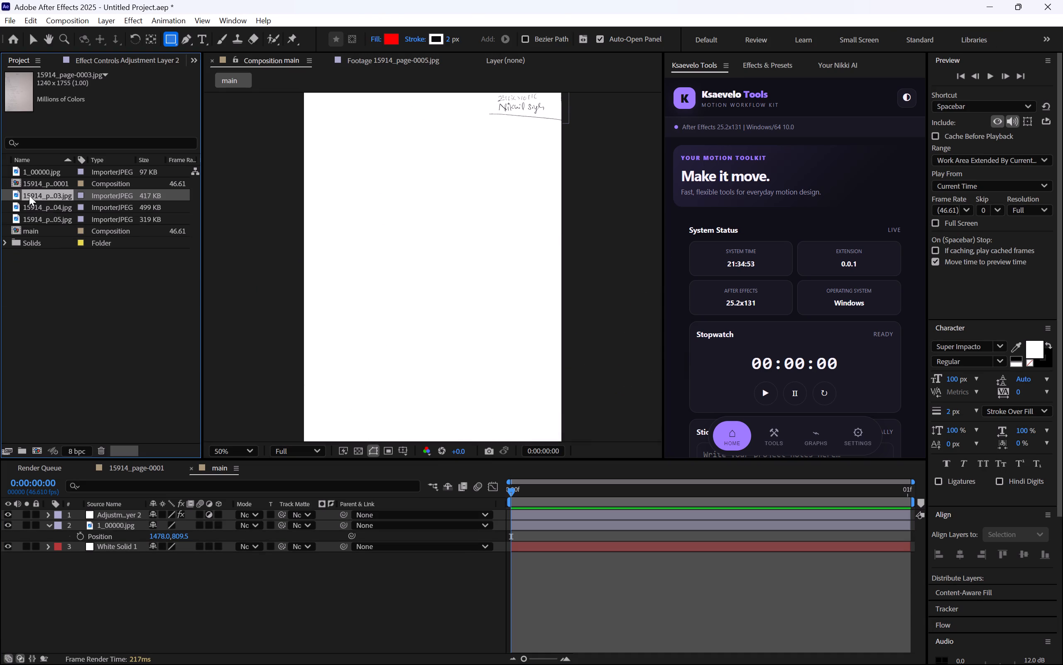
{"action": "left_click_drag", "start_coordinate": [31, 193], "coordinate": [106, 521]}
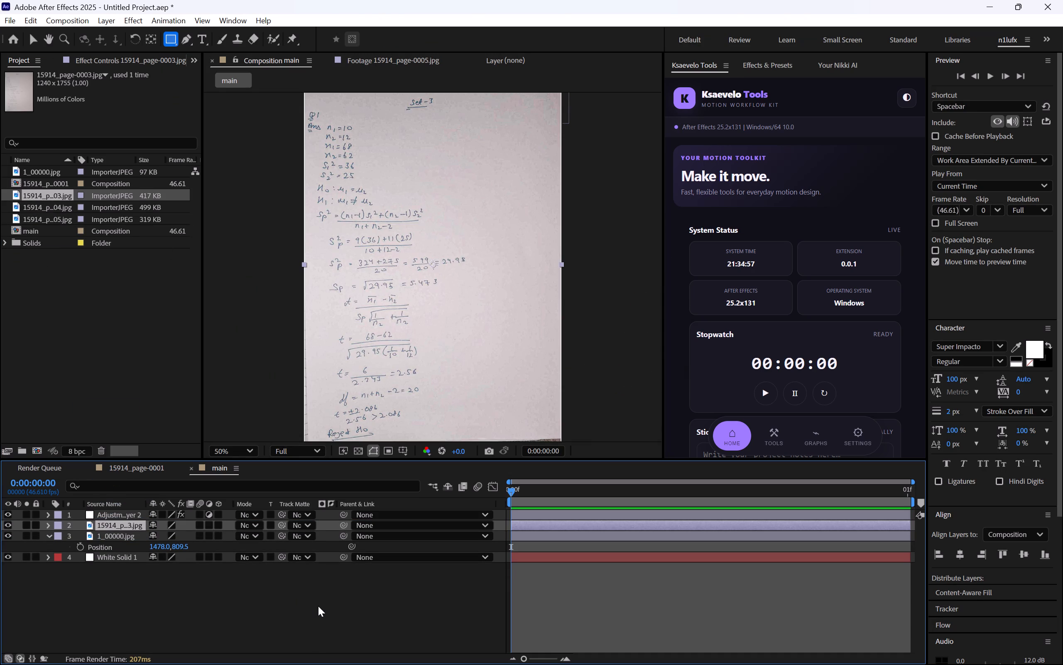
{"action": "key", "text": "ctrl+v"}
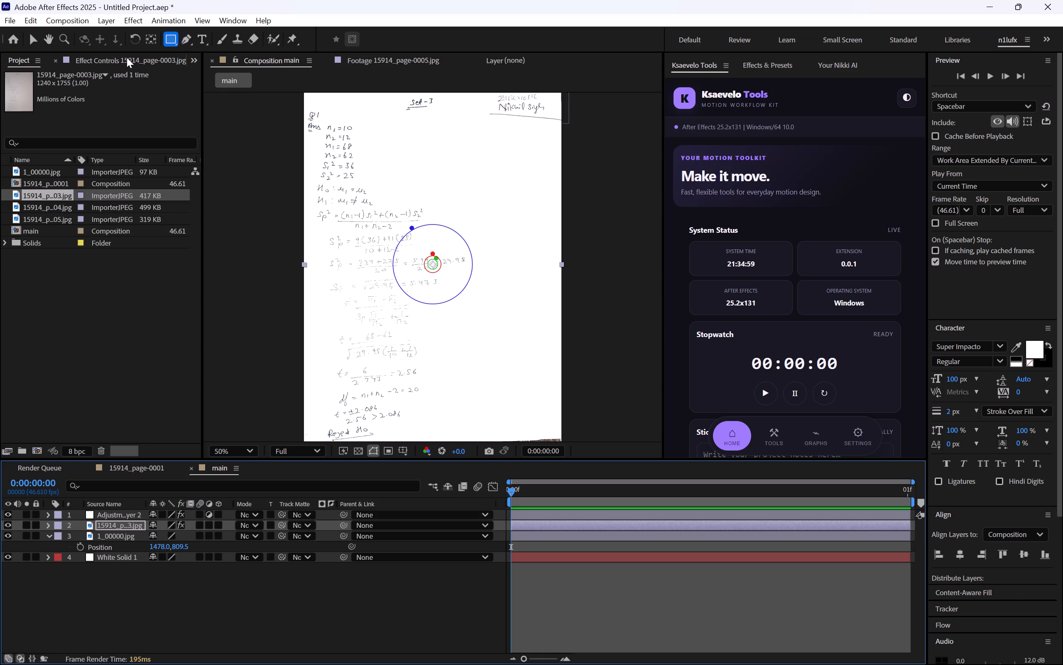
{"action": "left_click", "coordinate": [127, 57]}
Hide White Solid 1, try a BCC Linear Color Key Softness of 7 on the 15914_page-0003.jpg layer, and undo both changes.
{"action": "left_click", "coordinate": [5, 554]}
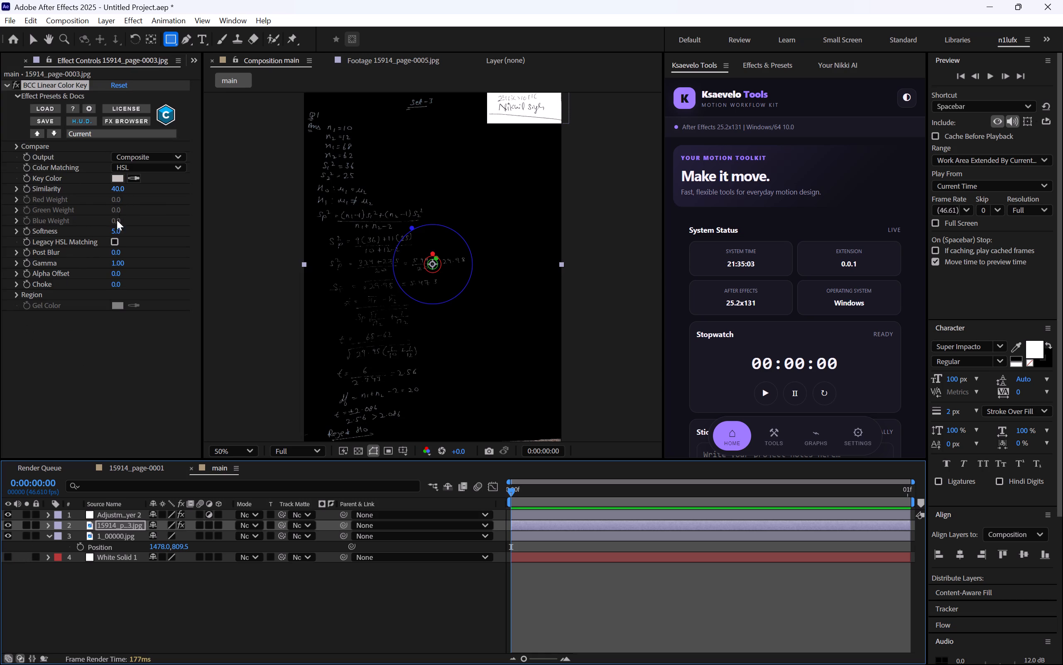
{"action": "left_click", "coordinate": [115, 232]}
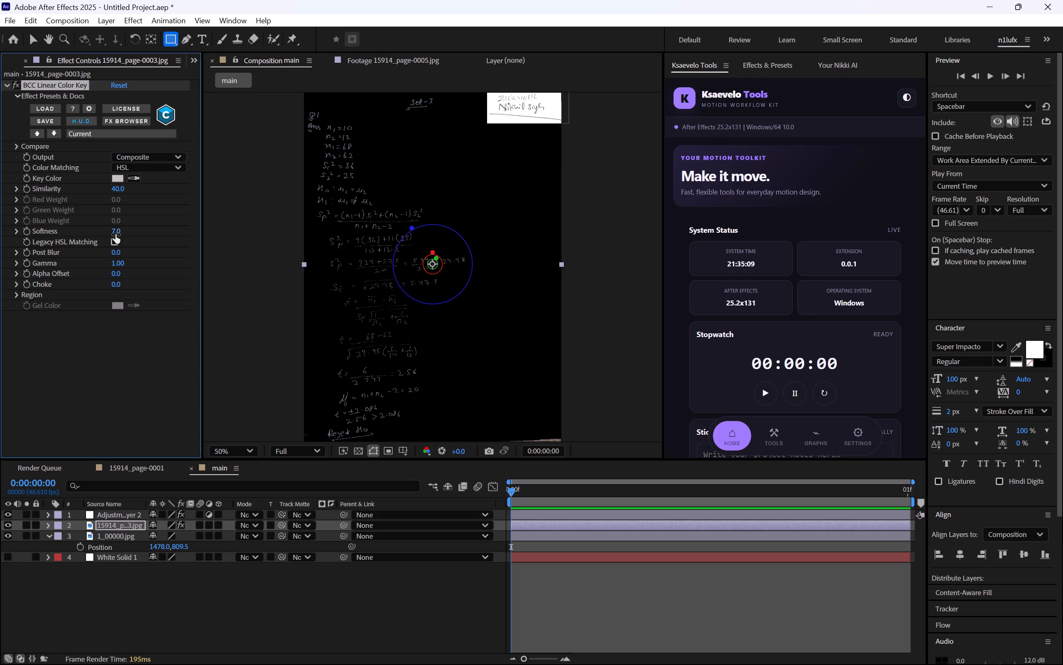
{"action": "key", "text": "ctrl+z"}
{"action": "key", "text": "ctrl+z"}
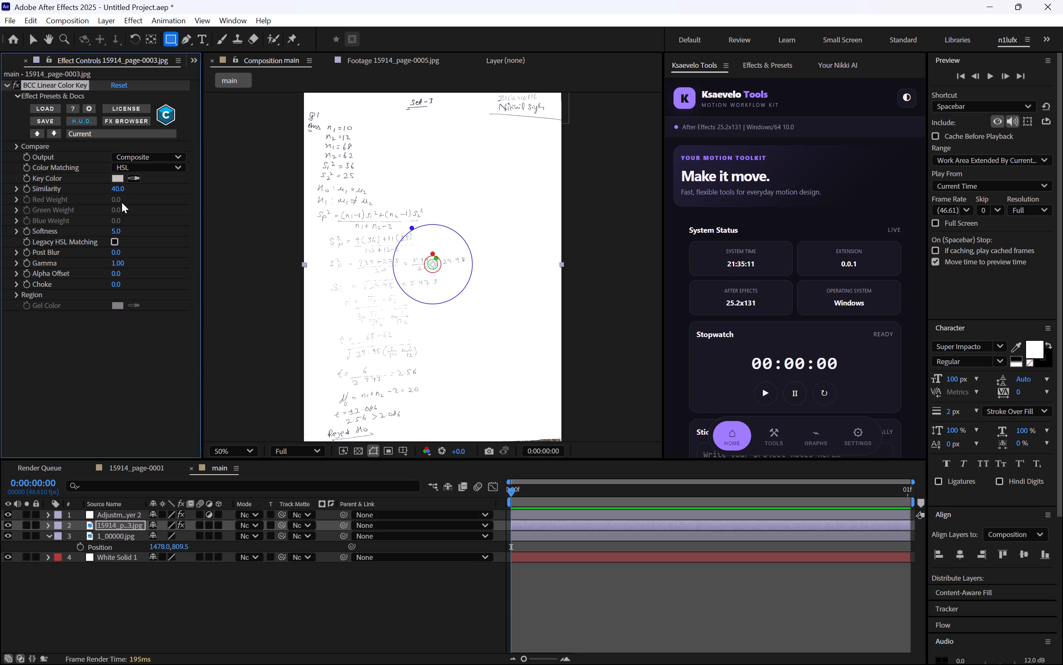
With White Solid 1 temporarily hidden, set the BCC Linear Color Key Similarity on the 15914_page-0003.jpg layer to 37, and show the solid again.
{"action": "left_click", "coordinate": [7, 555]}
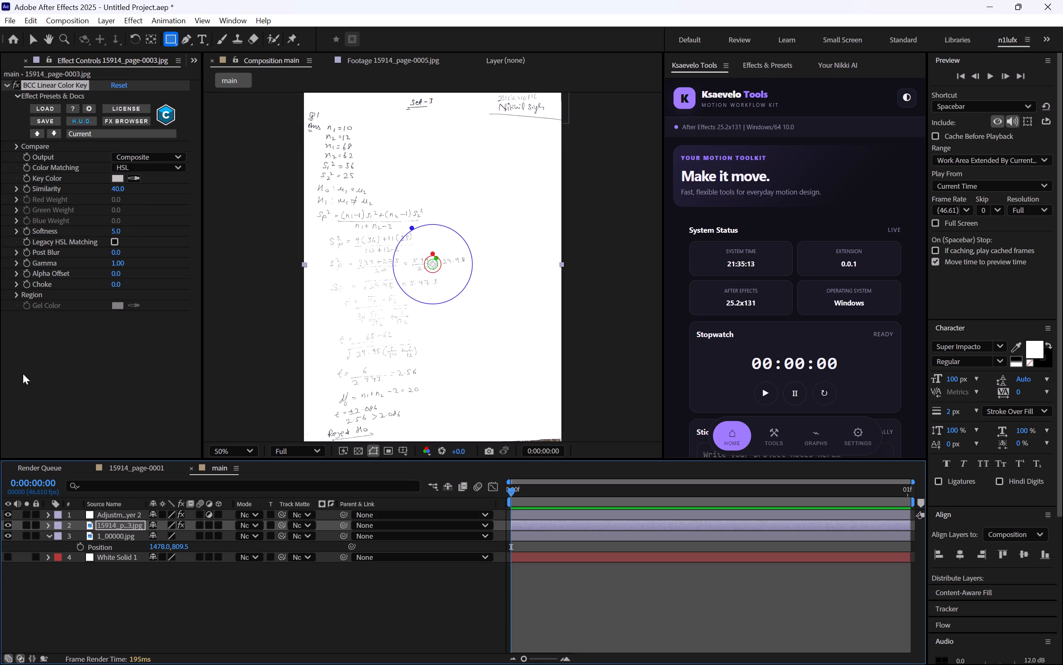
{"action": "left_click_drag", "start_coordinate": [118, 188], "coordinate": [114, 192]}
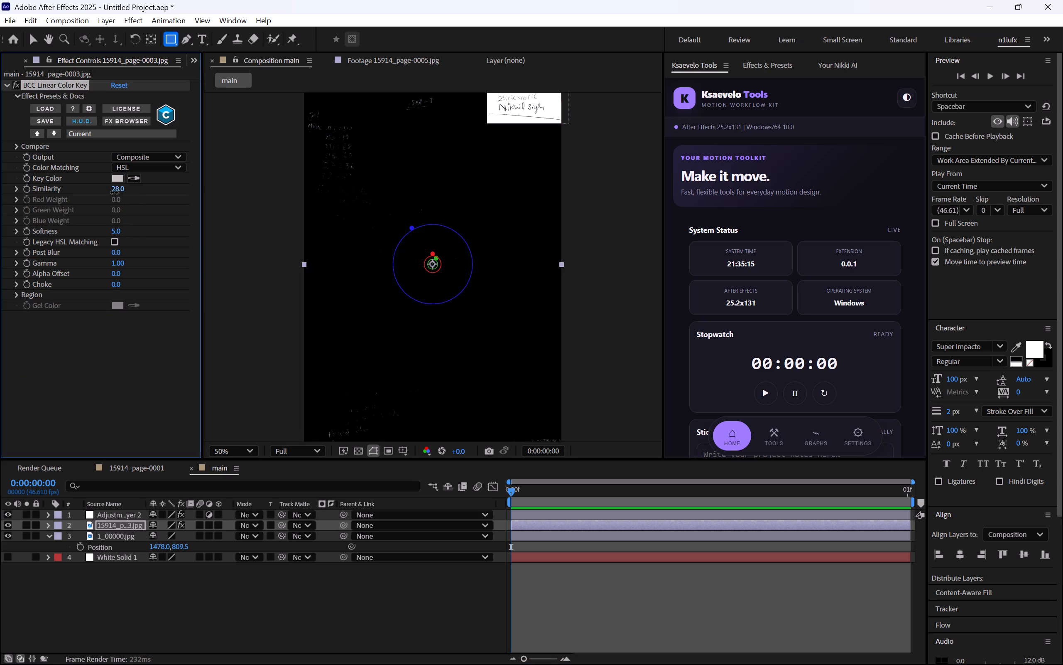
{"action": "left_click_drag", "start_coordinate": [114, 192], "coordinate": [117, 193]}
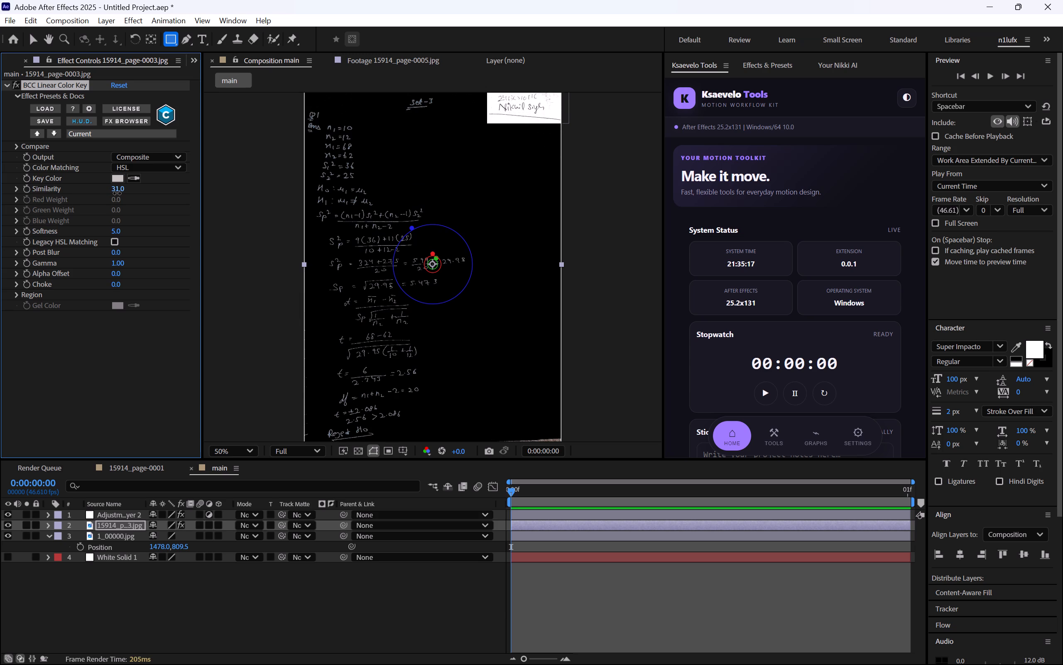
{"action": "left_click_drag", "start_coordinate": [117, 193], "coordinate": [120, 192]}
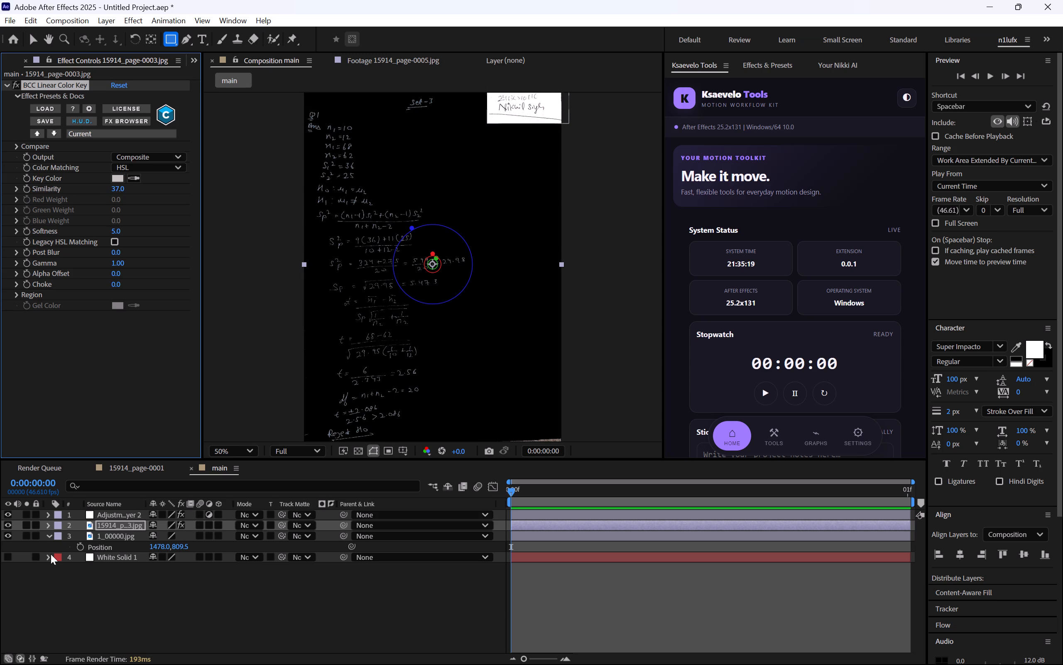
{"action": "left_click_drag", "start_coordinate": [10, 554], "coordinate": [6, 554]}
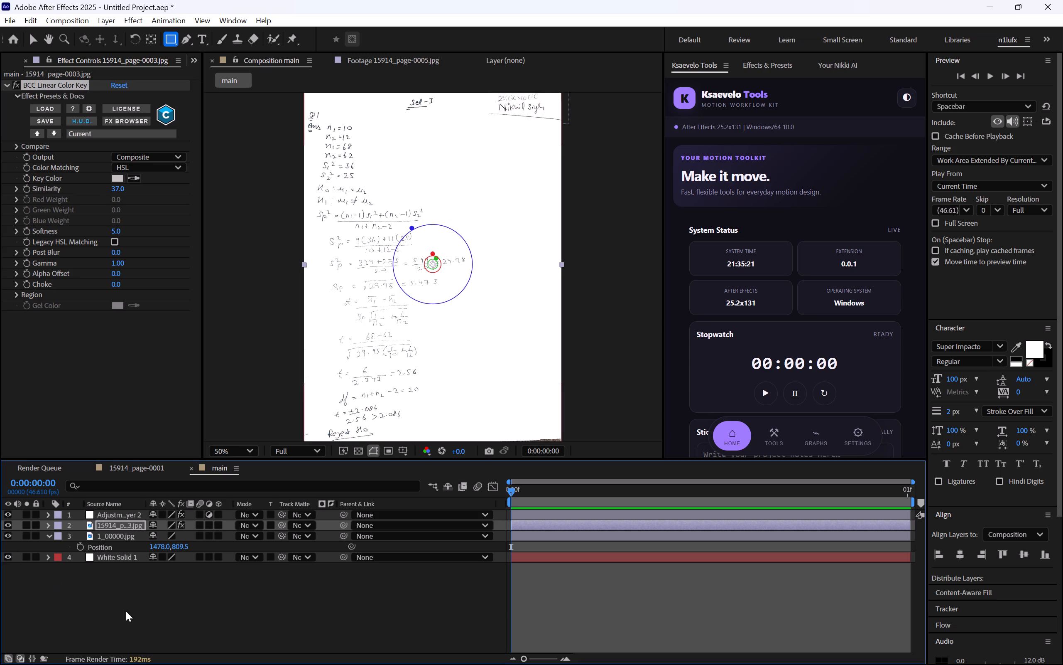
Set the rotation of the 1_00000.jpg name block layer to -4°.
{"action": "left_click", "coordinate": [130, 613]}
{"action": "scroll", "coordinate": [452, 280], "scroll_direction": "down", "scroll_amount": 1}
{"action": "scroll", "coordinate": [447, 280], "scroll_direction": "up", "scroll_amount": 1}
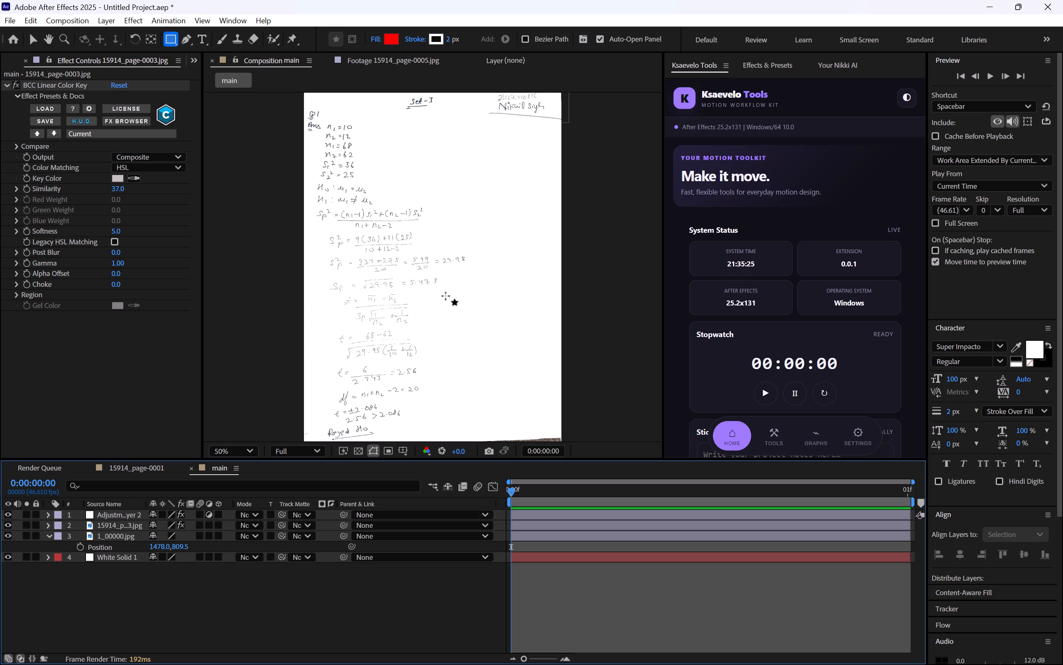
{"action": "left_click", "coordinate": [112, 513]}
{"action": "left_click", "coordinate": [118, 527]}
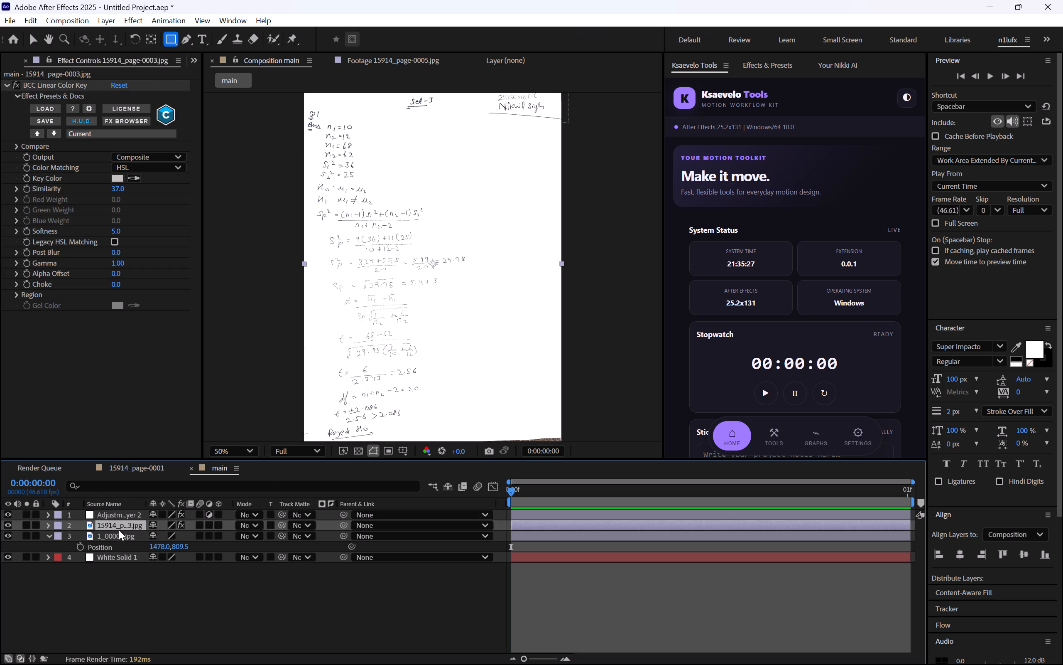
{"action": "left_click", "coordinate": [124, 535]}
{"action": "key", "text": "r"}
{"action": "left_click", "coordinate": [167, 551]}
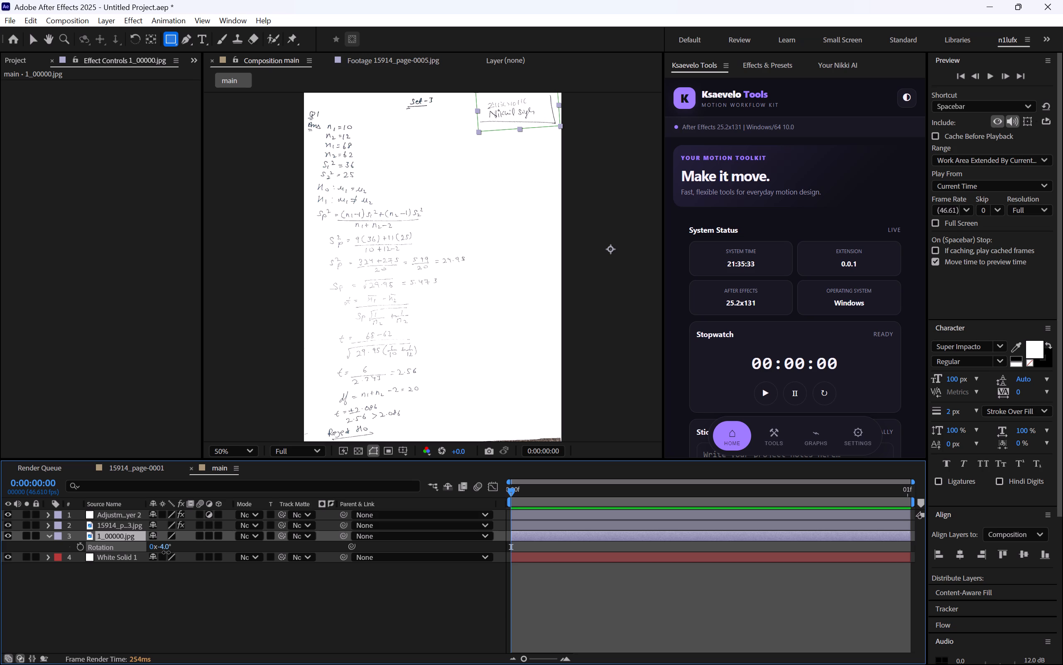
Reposition the 1_00000.jpg name block layer to 1587.0, 785.5 at the page's upper corner.
{"action": "key", "text": "p"}
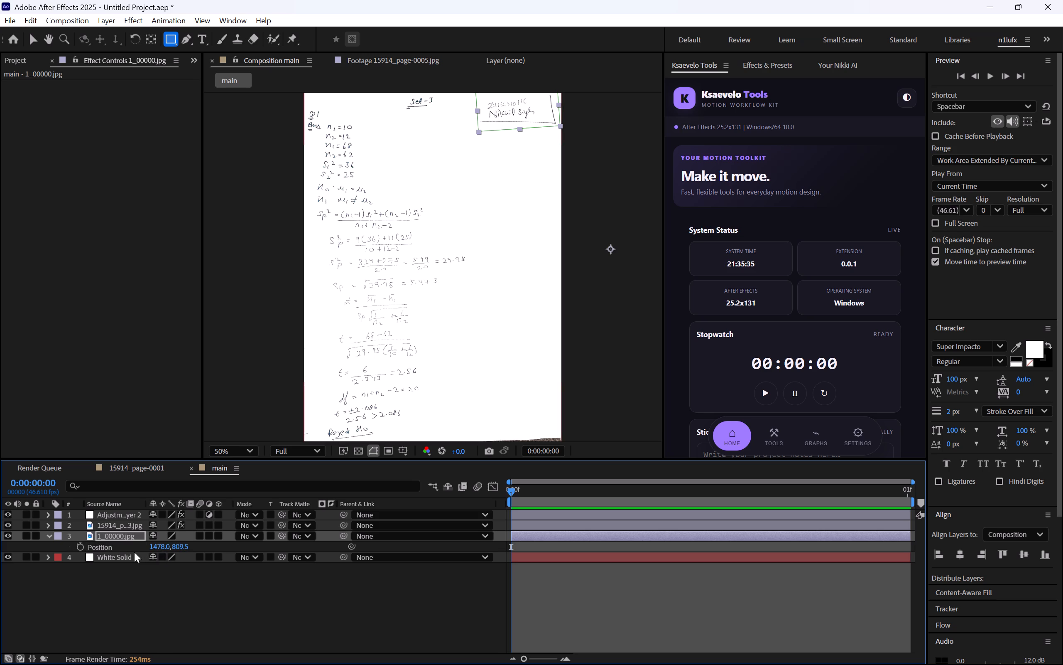
{"action": "left_click_drag", "start_coordinate": [156, 549], "coordinate": [230, 553]}
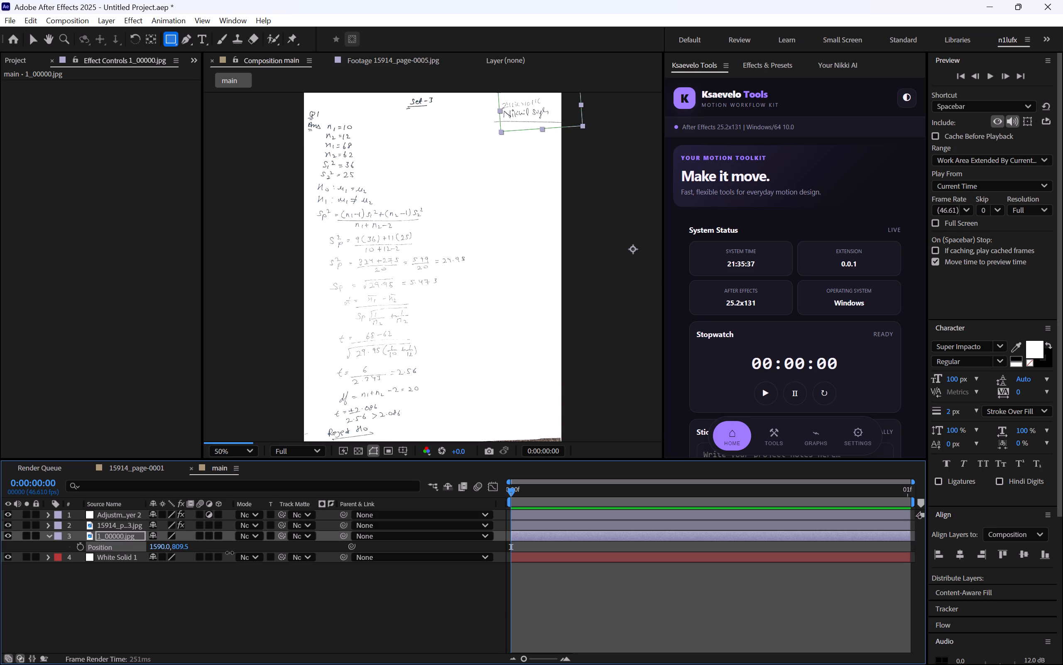
{"action": "left_click_drag", "start_coordinate": [230, 553], "coordinate": [228, 553]}
{"action": "left_click_drag", "start_coordinate": [184, 550], "coordinate": [159, 551]}
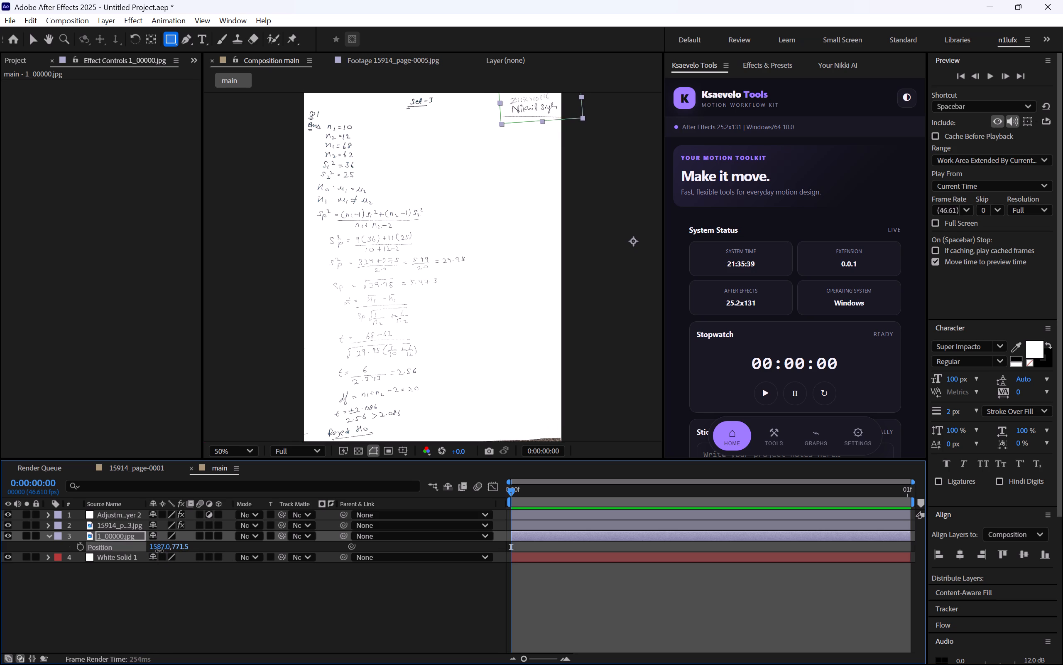
{"action": "left_click_drag", "start_coordinate": [159, 551], "coordinate": [168, 551]}
{"action": "left_click", "coordinate": [237, 615]}
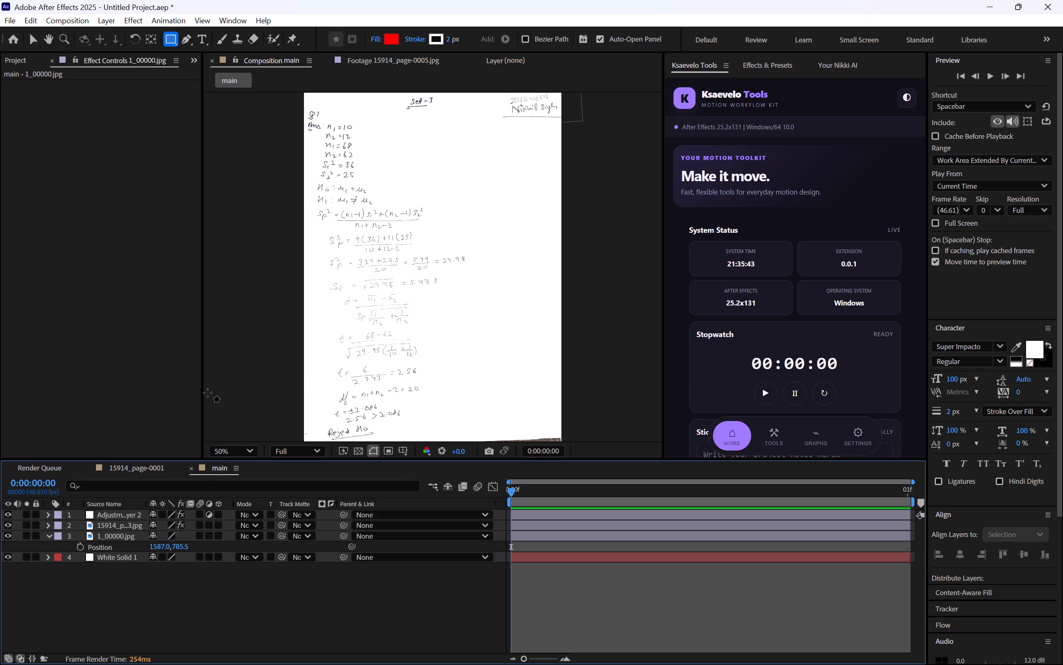
Queue a pre-render of the main composition and set its output format to JPEG Sequence.
{"action": "left_click", "coordinate": [28, 57]}
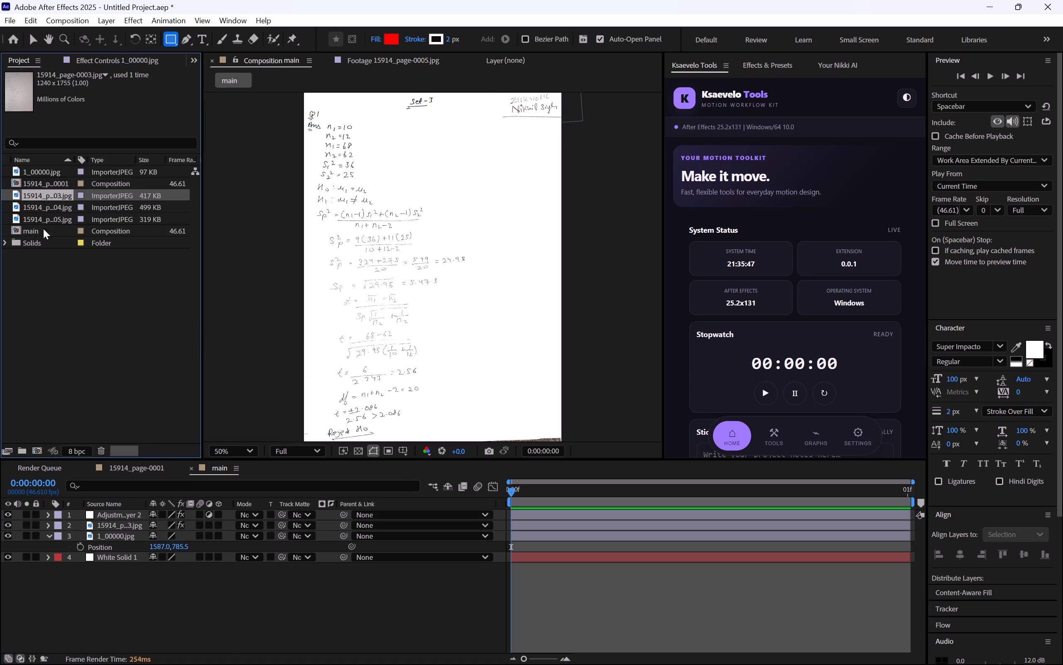
{"action": "left_click", "coordinate": [31, 230]}
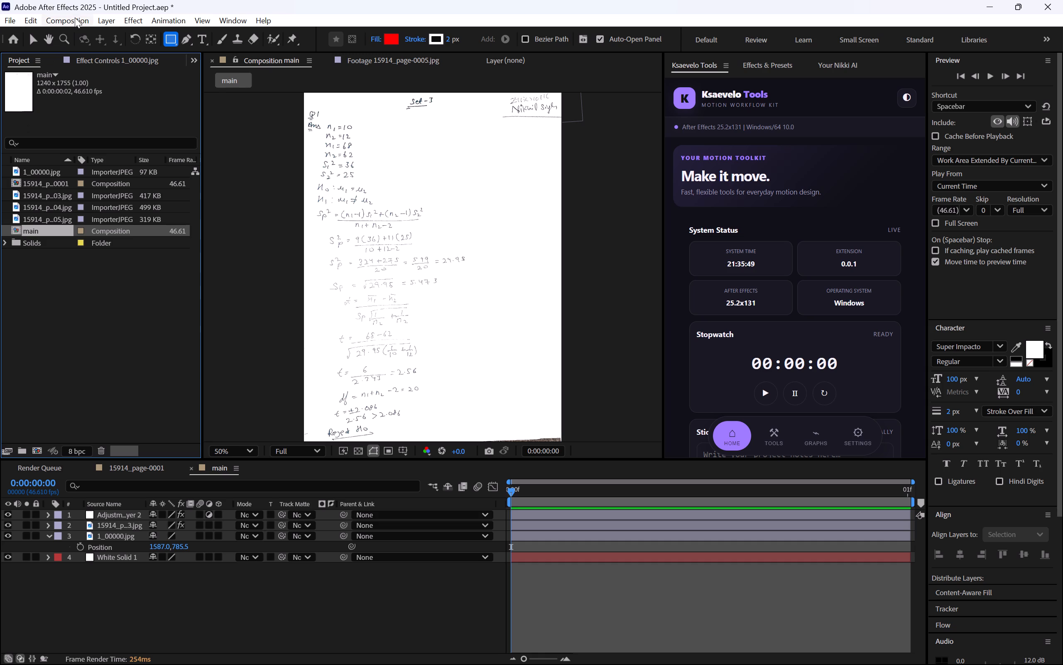
{"action": "left_click", "coordinate": [5, 513]}
{"action": "left_click", "coordinate": [8, 513]}
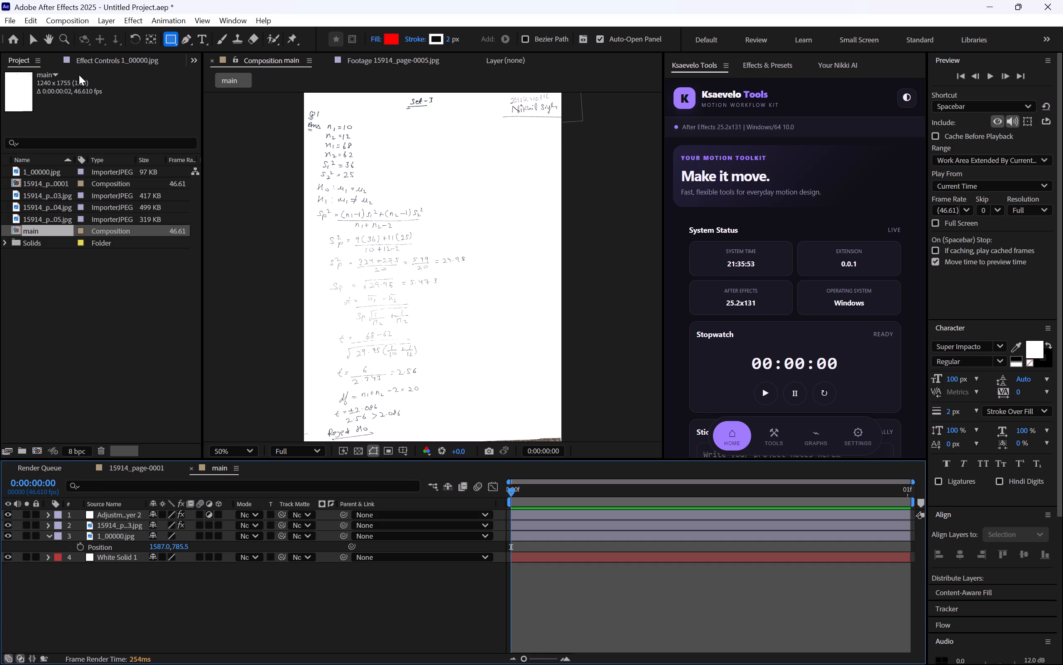
{"action": "left_click", "coordinate": [81, 23]}
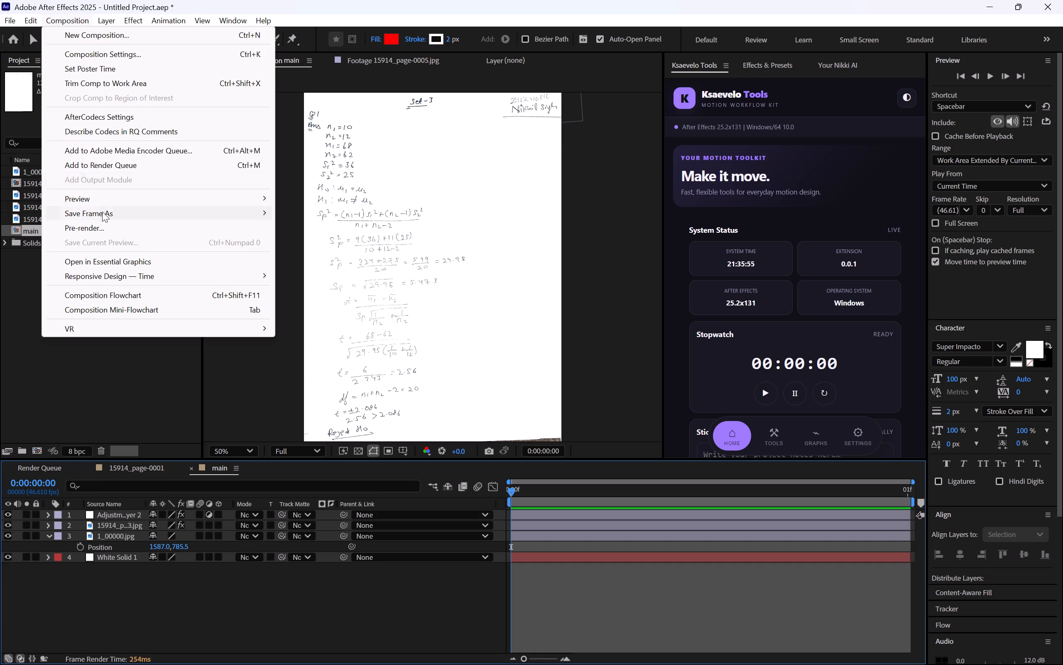
{"action": "left_click", "coordinate": [96, 230]}
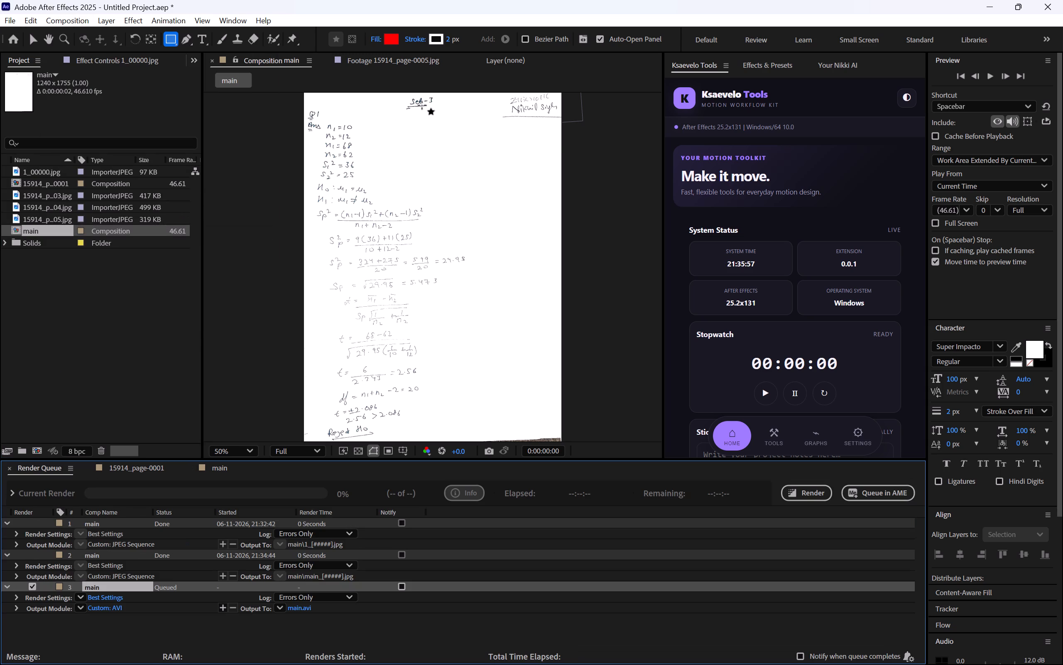
{"action": "left_click", "coordinate": [100, 608]}
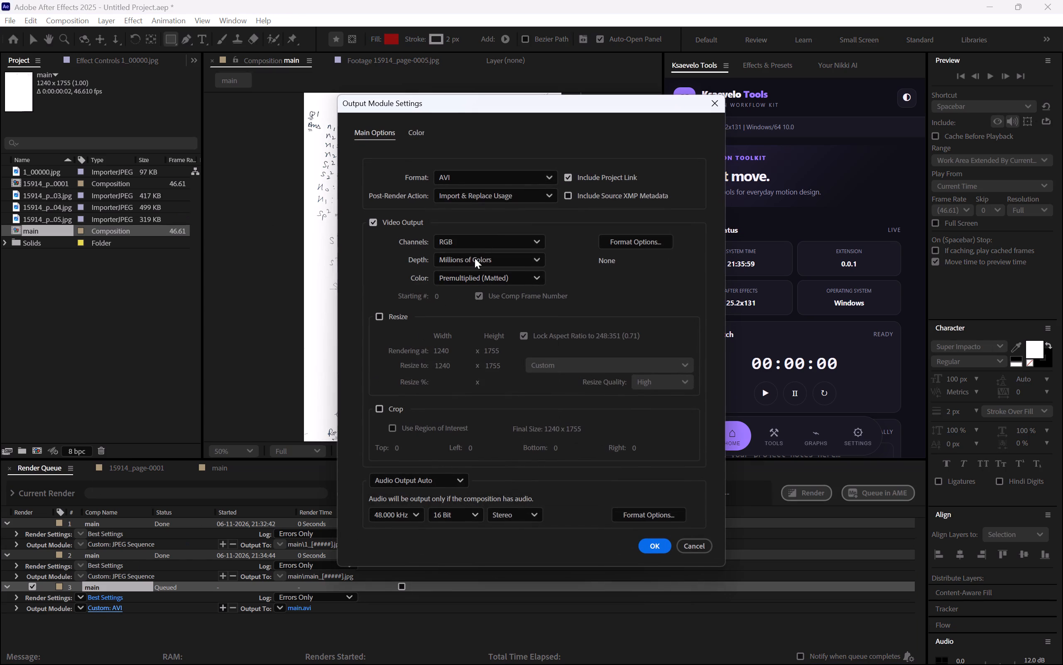
{"action": "left_click", "coordinate": [491, 177]}
{"action": "left_click", "coordinate": [478, 299]}
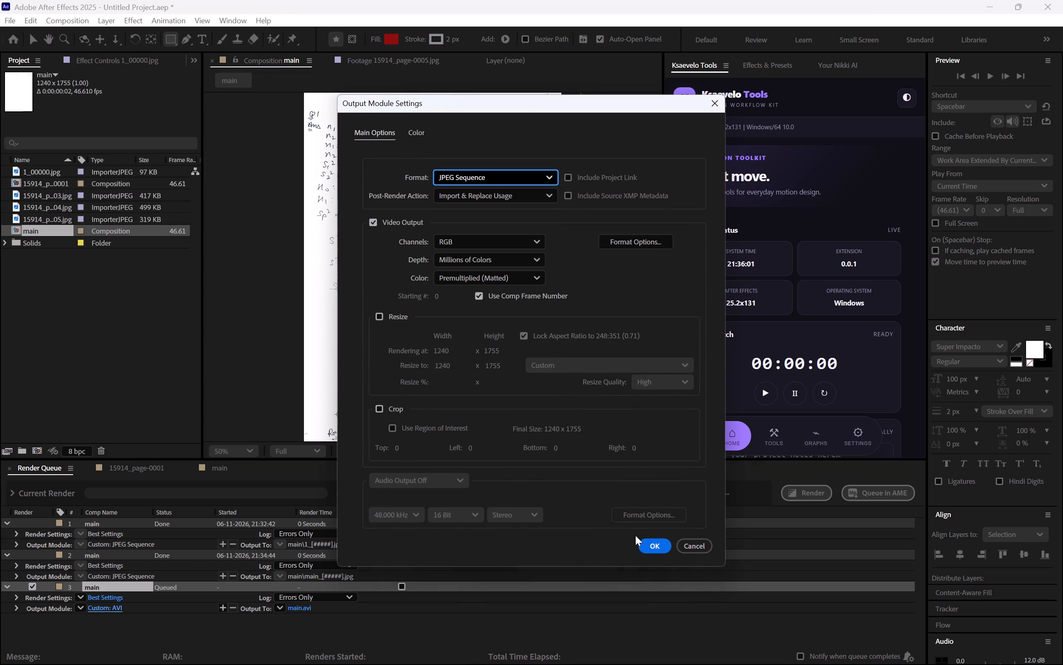
{"action": "left_click", "coordinate": [659, 549]}
Save the queued output as main_[#####] in the main folder, with a main subfolder, and render it.
{"action": "left_click", "coordinate": [309, 603]}
{"action": "left_click", "coordinate": [311, 609]}
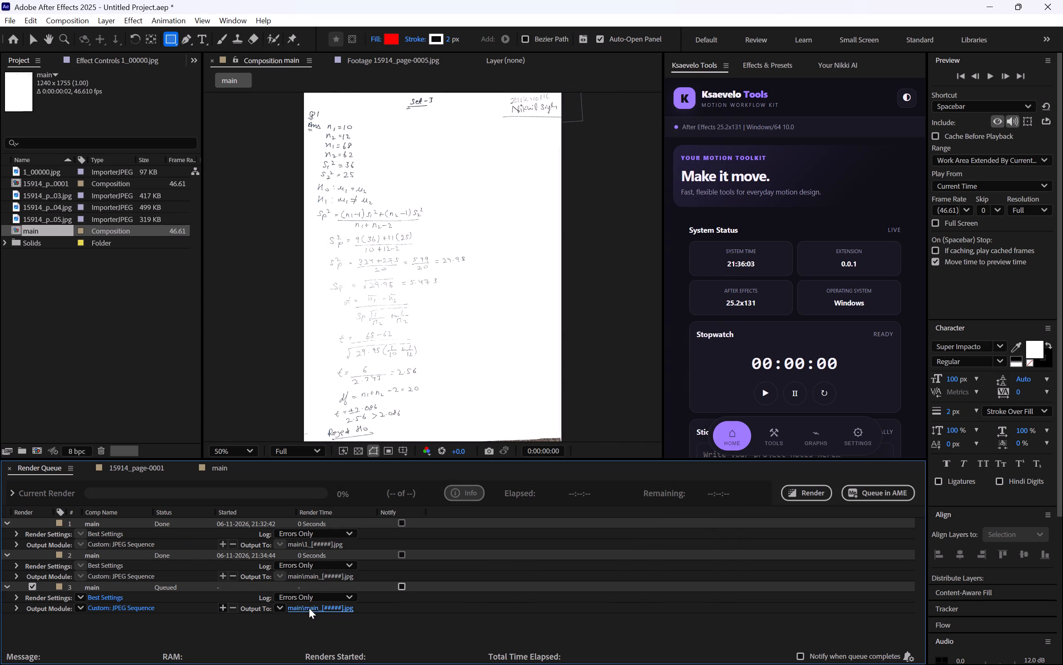
{"action": "double_click", "coordinate": [176, 152]}
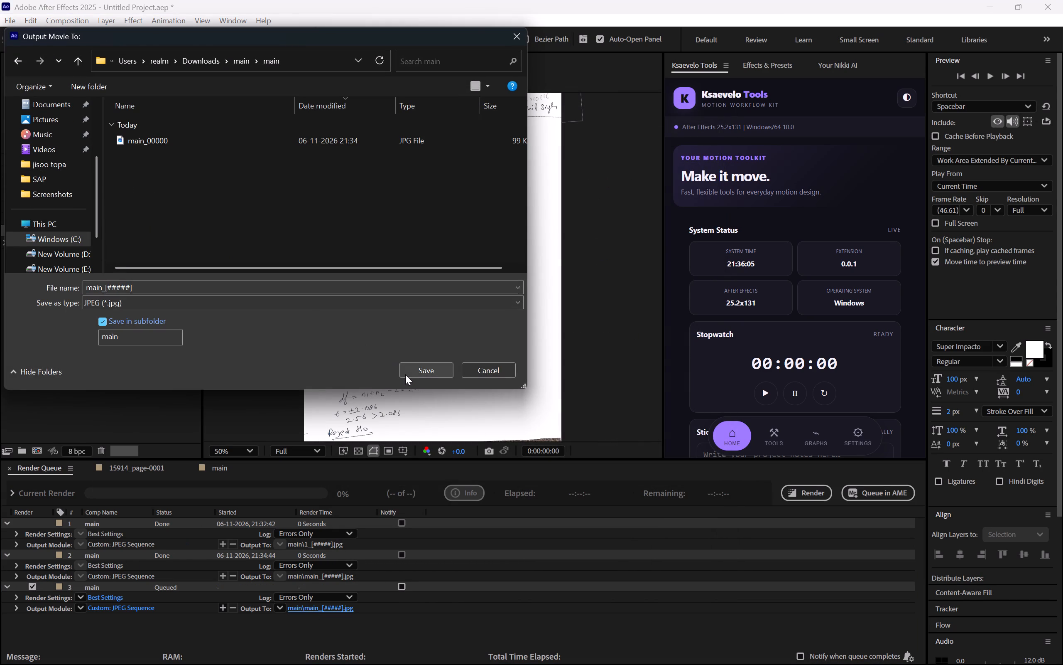
{"action": "left_click", "coordinate": [407, 374]}
{"action": "left_click", "coordinate": [823, 489]}
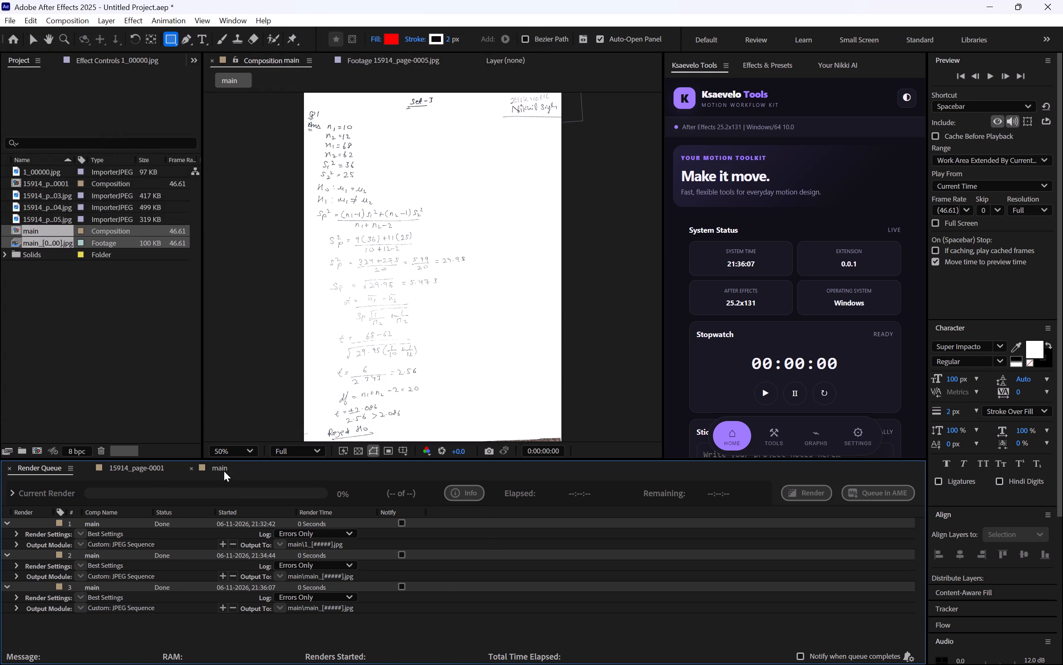
Return to the main composition and copy the BCC Linear Color Key effect from the 15914_page-0003.jpg layer.
{"action": "left_click", "coordinate": [224, 470]}
{"action": "left_click", "coordinate": [118, 527]}
{"action": "left_click", "coordinate": [119, 536]}
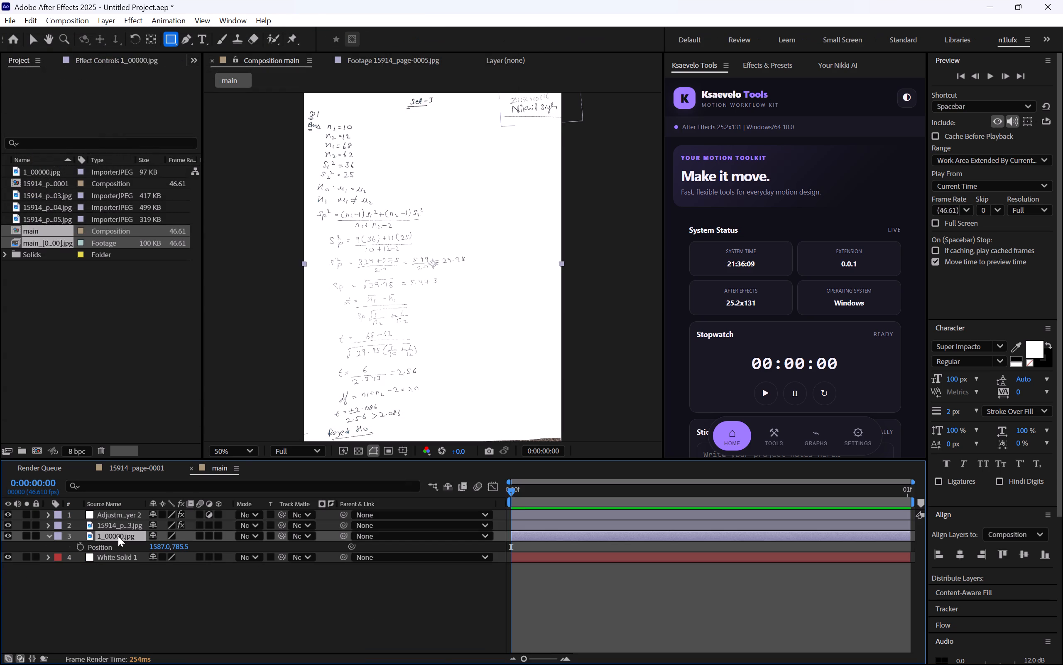
{"action": "left_click", "coordinate": [116, 62]}
{"action": "left_click", "coordinate": [105, 526]}
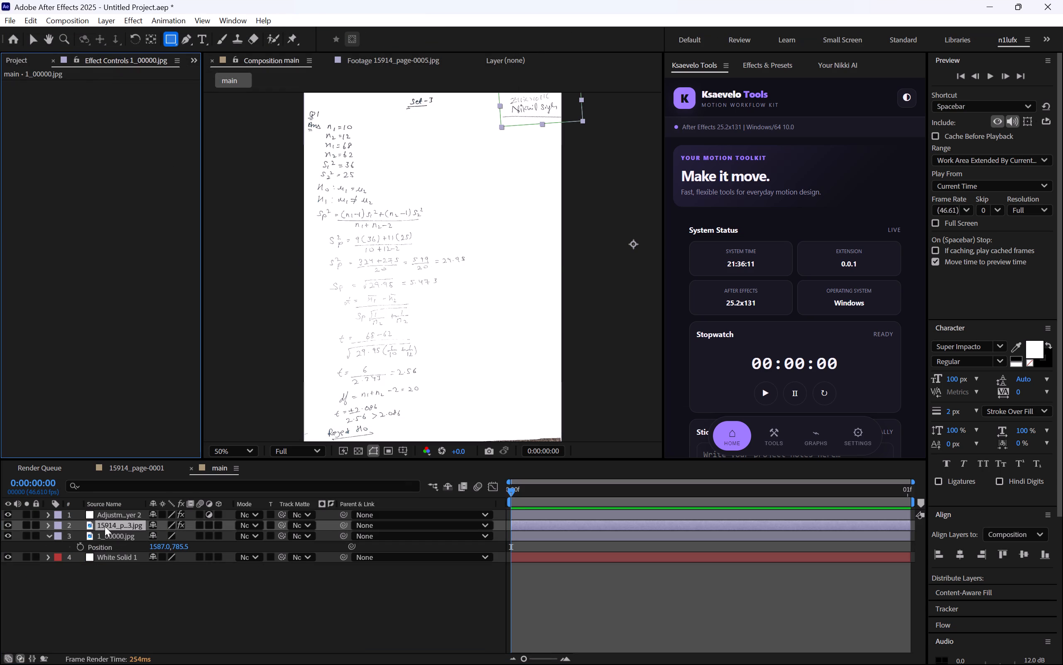
{"action": "left_click", "coordinate": [58, 84]}
{"action": "key", "text": "ctrl+c"}
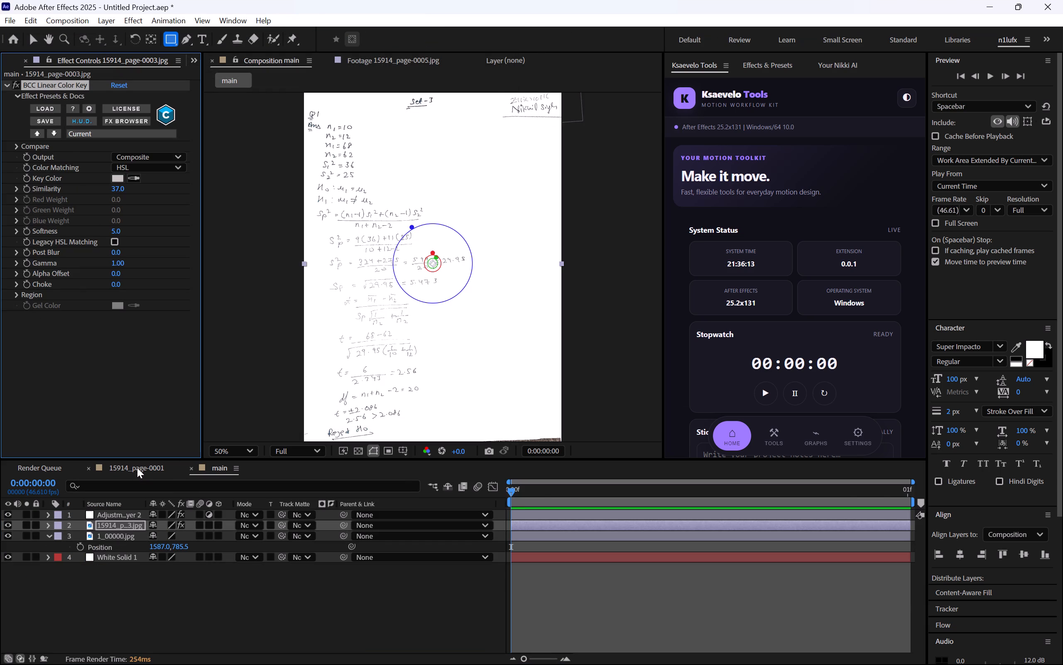
Delete the 15914_page-0003.jpg footage from the project, including its use in the main composition.
{"action": "left_click", "coordinate": [142, 466]}
{"action": "left_click_drag", "start_coordinate": [235, 470], "coordinate": [228, 470]}
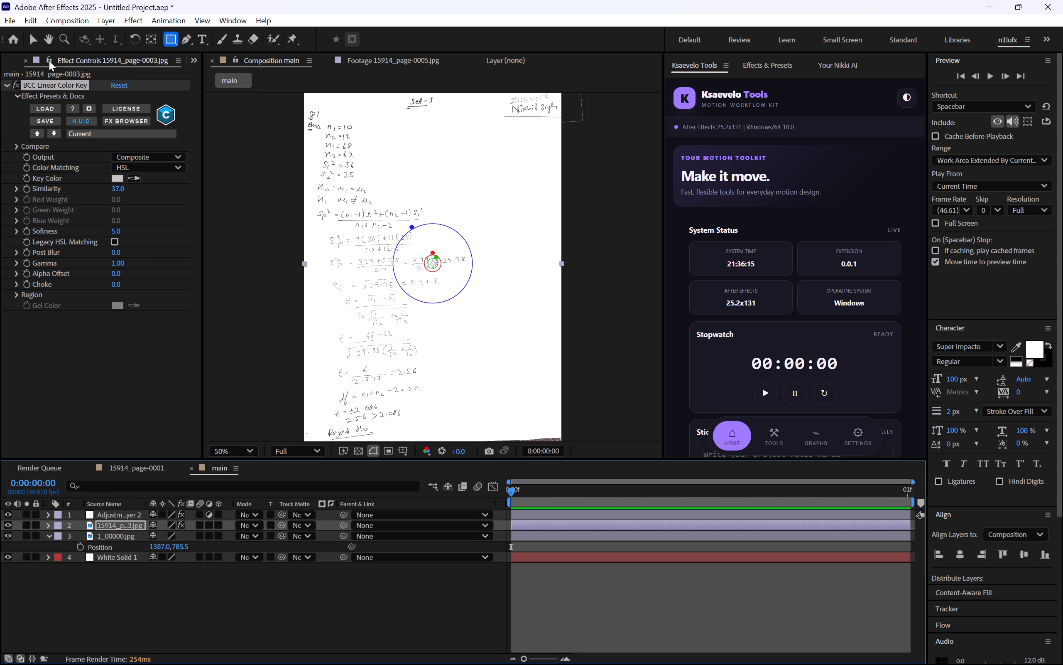
{"action": "left_click", "coordinate": [197, 59]}
{"action": "left_click", "coordinate": [221, 80]}
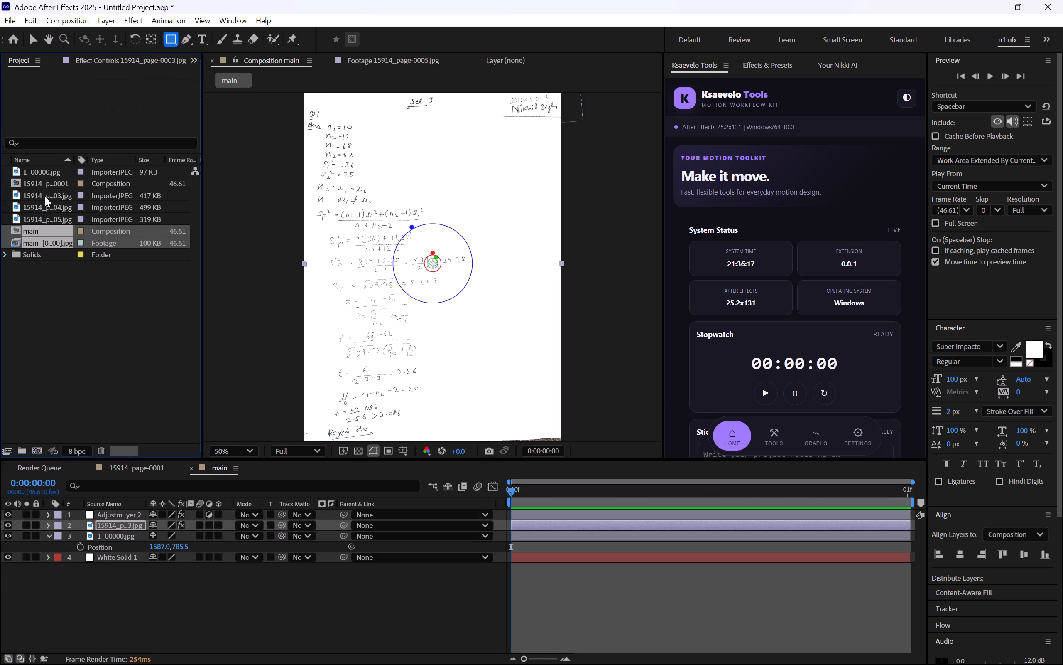
{"action": "left_click", "coordinate": [45, 174]}
{"action": "left_click", "coordinate": [44, 194]}
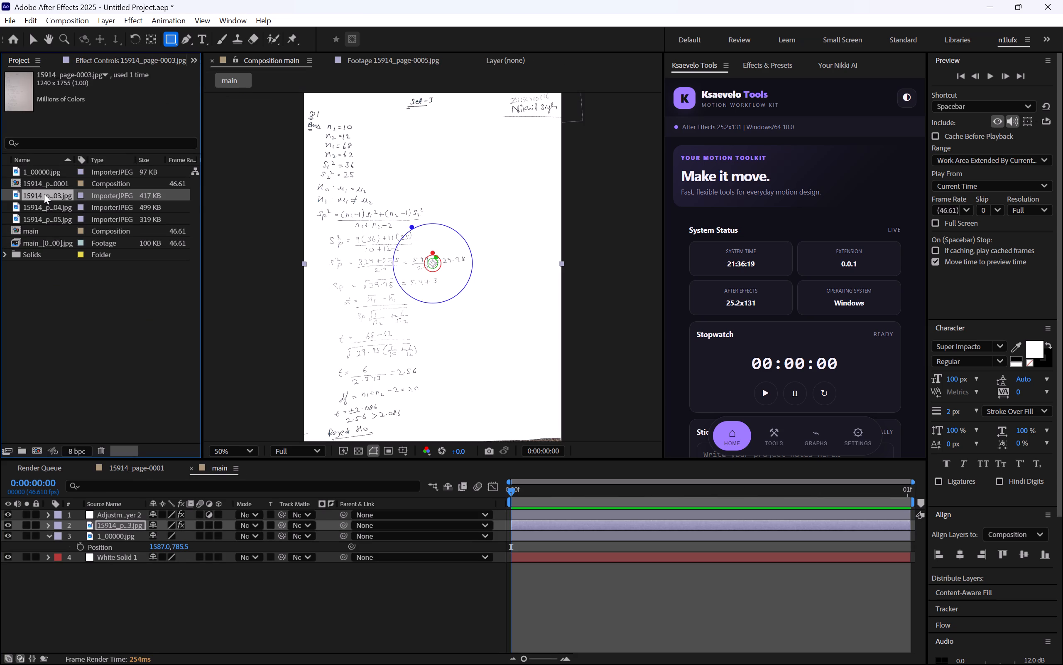
{"action": "key", "text": "Delete"}
{"action": "key", "text": "Return"}
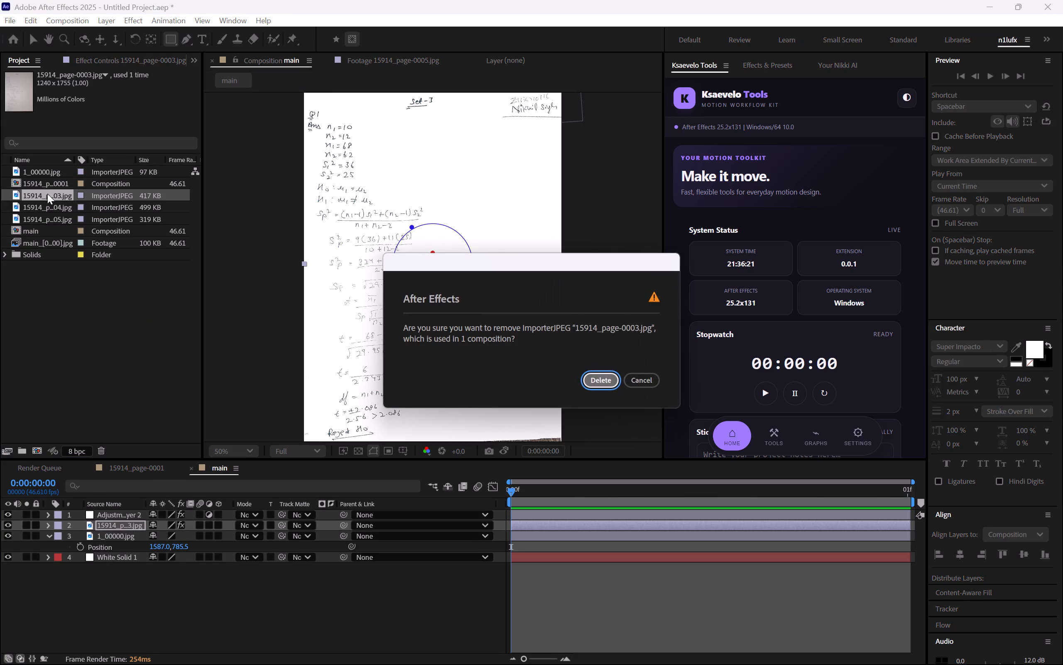
Place 15914_page-0004.jpg directly below Adjustment Layer 2 and paste the BCC Linear Color Key effect onto it.
{"action": "left_click_drag", "start_coordinate": [37, 191], "coordinate": [120, 512]}
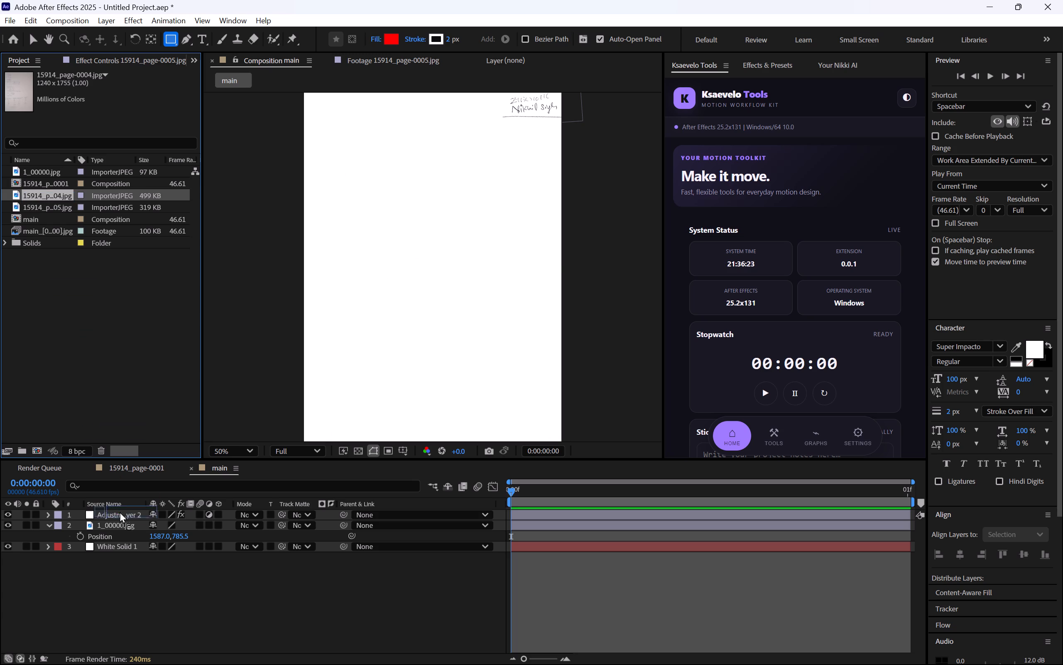
{"action": "left_click_drag", "start_coordinate": [120, 512], "coordinate": [120, 519]}
{"action": "key", "text": "ctrl+v"}
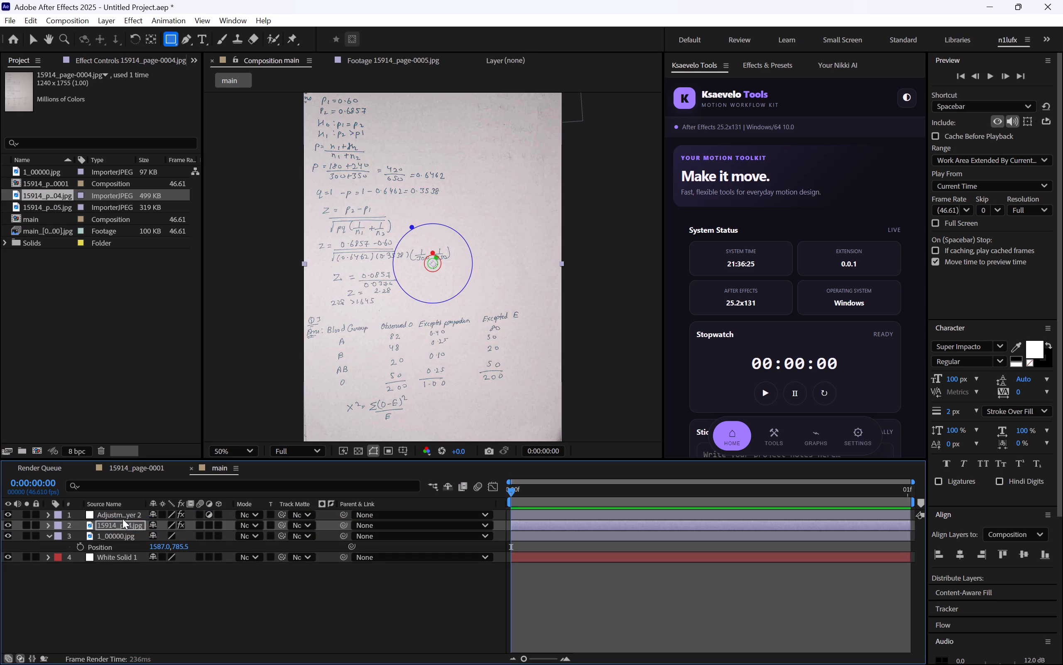
Set the BCC Linear Color Key Similarity on the 15914_page-0004.jpg layer to 28.
{"action": "left_click", "coordinate": [130, 65]}
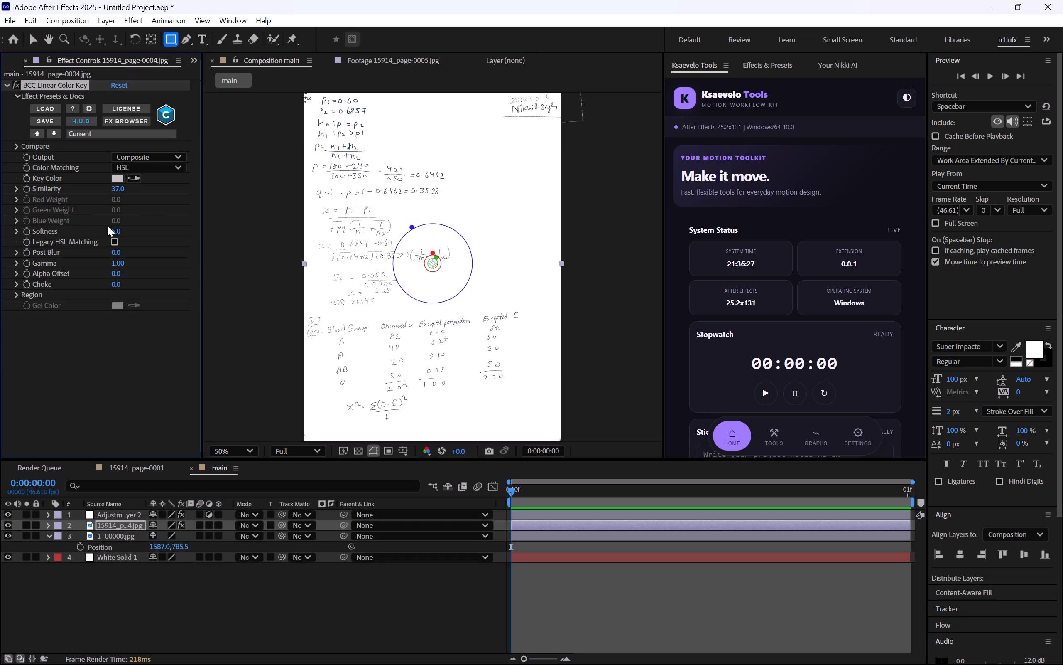
{"action": "left_click_drag", "start_coordinate": [118, 189], "coordinate": [112, 190]}
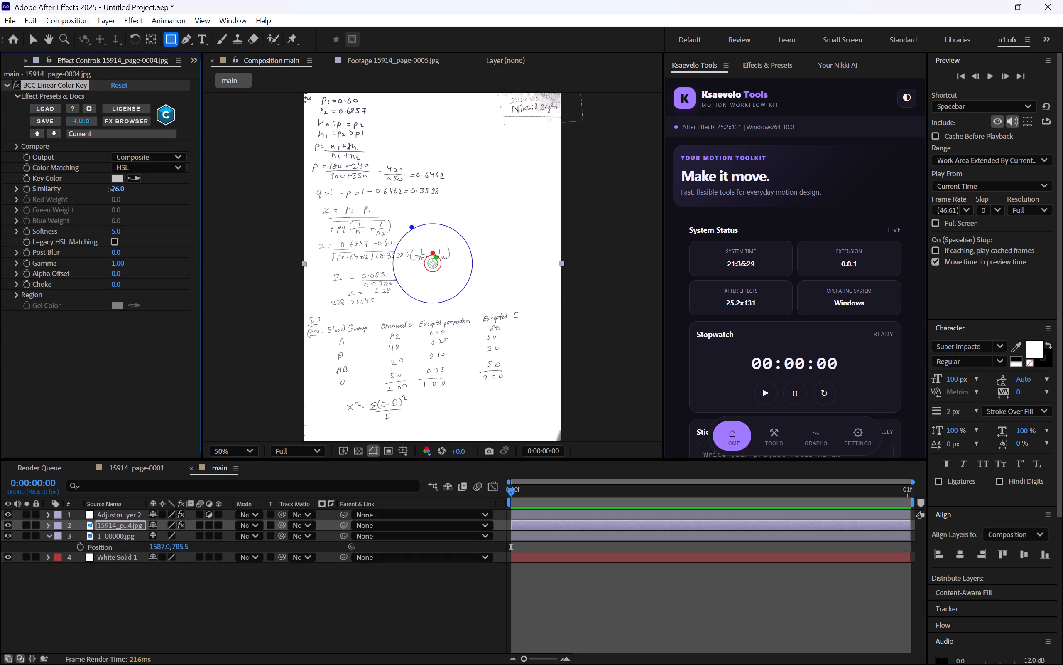
{"action": "left_click_drag", "start_coordinate": [112, 190], "coordinate": [113, 190]}
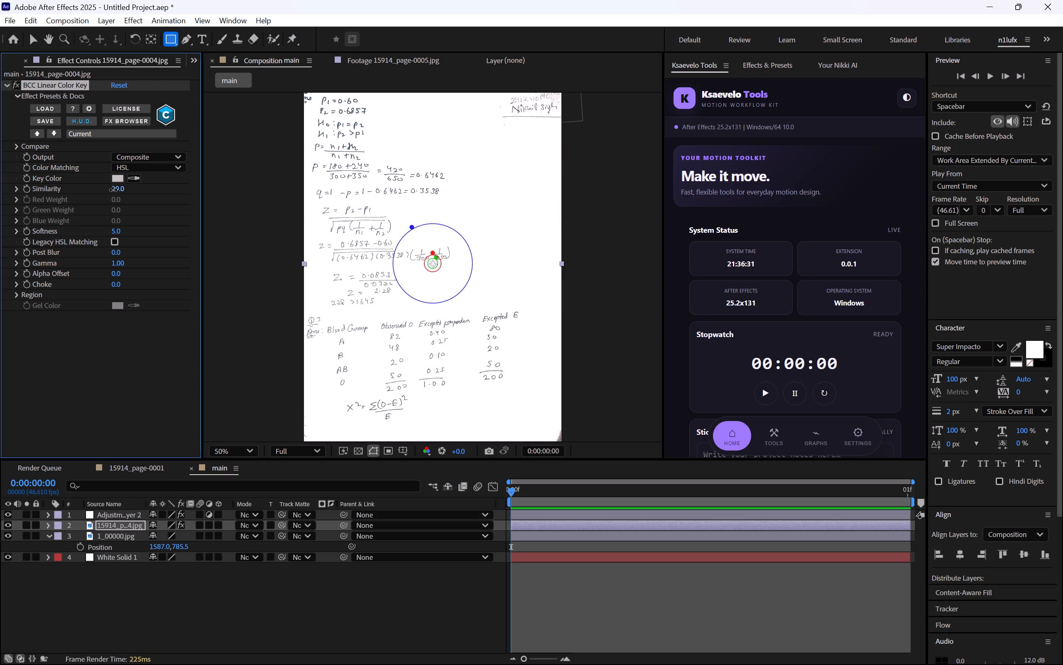
{"action": "left_click_drag", "start_coordinate": [113, 190], "coordinate": [113, 190]}
{"action": "left_click", "coordinate": [191, 619]}
Fit the 15914_page-0004.jpg layer to the composition's height and width.
{"action": "left_click", "coordinate": [134, 522]}
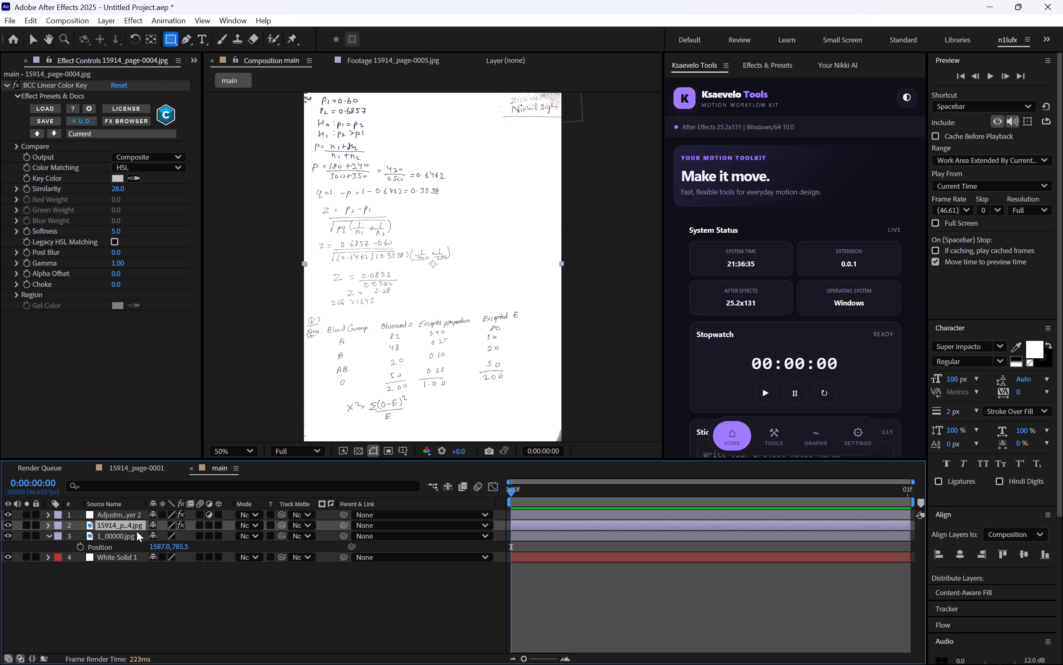
{"action": "key", "text": "ctrl+alt+shift+g"}
{"action": "key", "text": "ctrl+alt+shift+h"}
{"action": "left_click", "coordinate": [181, 603]}
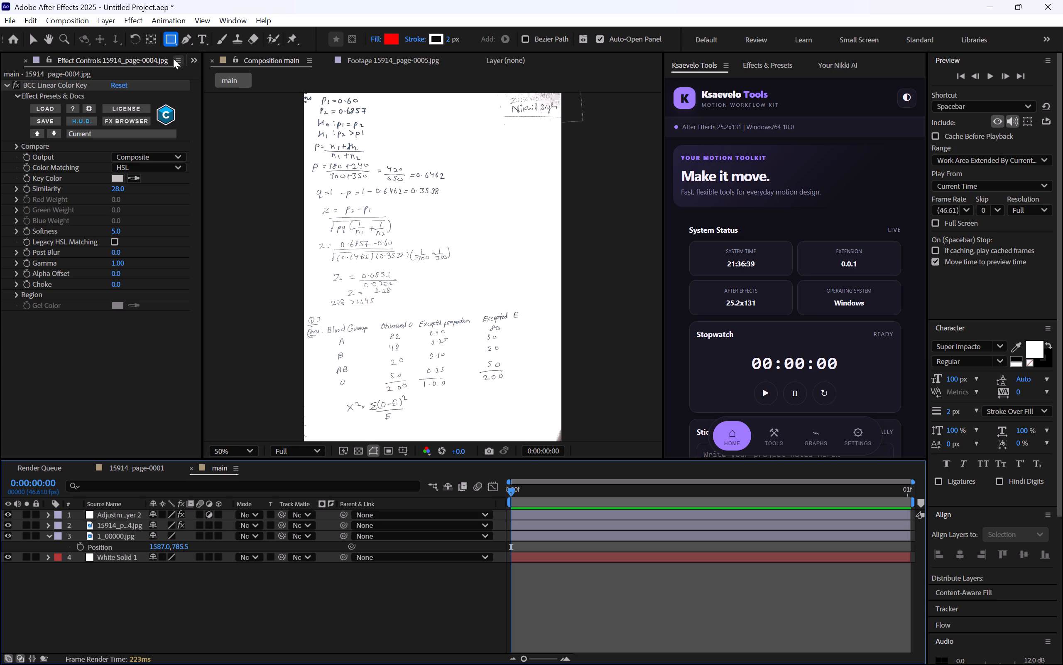
Add the main composition to the render queue and set its output format to JPEG Sequence.
{"action": "left_click", "coordinate": [73, 22]}
{"action": "left_click", "coordinate": [107, 162]}
{"action": "scroll", "coordinate": [108, 603], "scroll_direction": "down", "scroll_amount": 3}
{"action": "left_click", "coordinate": [121, 639]}
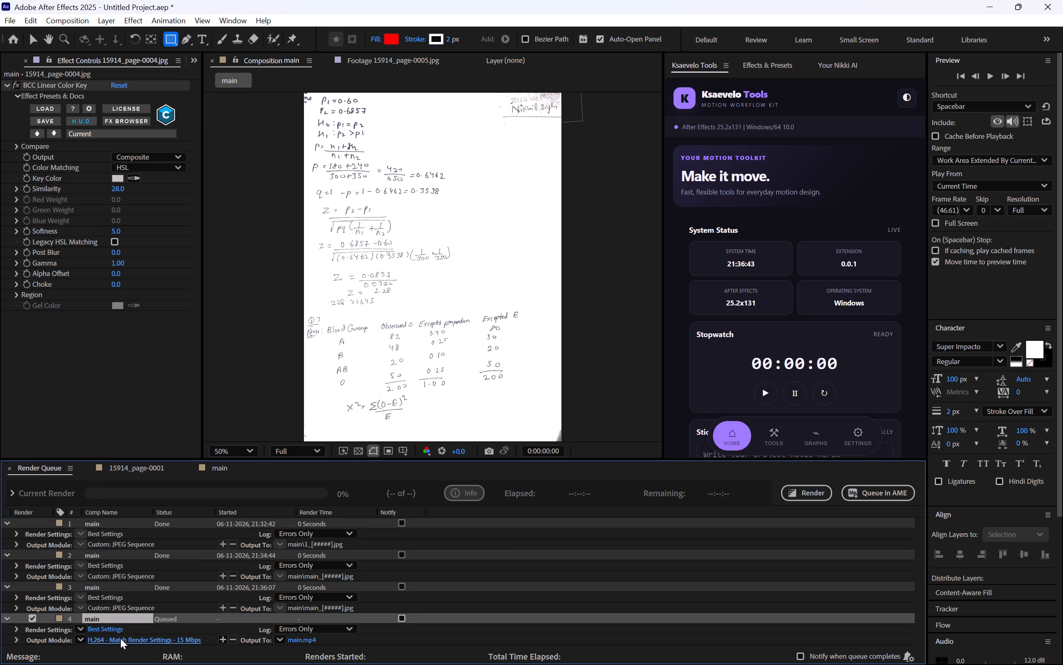
{"action": "left_click", "coordinate": [487, 183]}
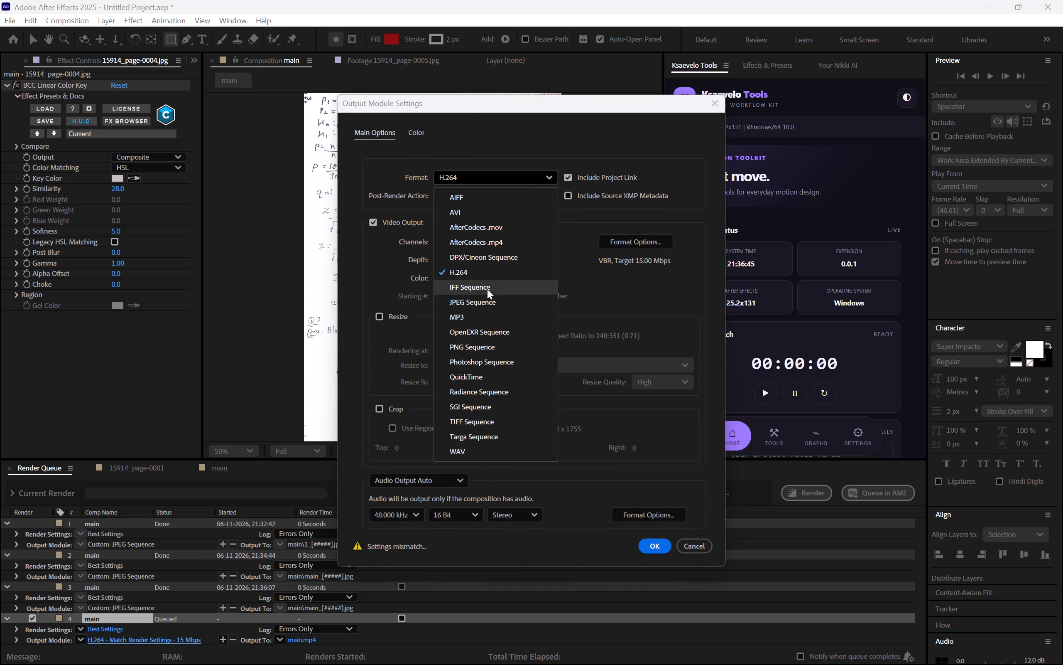
{"action": "left_click", "coordinate": [485, 300]}
{"action": "left_click_drag", "start_coordinate": [654, 543], "coordinate": [650, 544]}
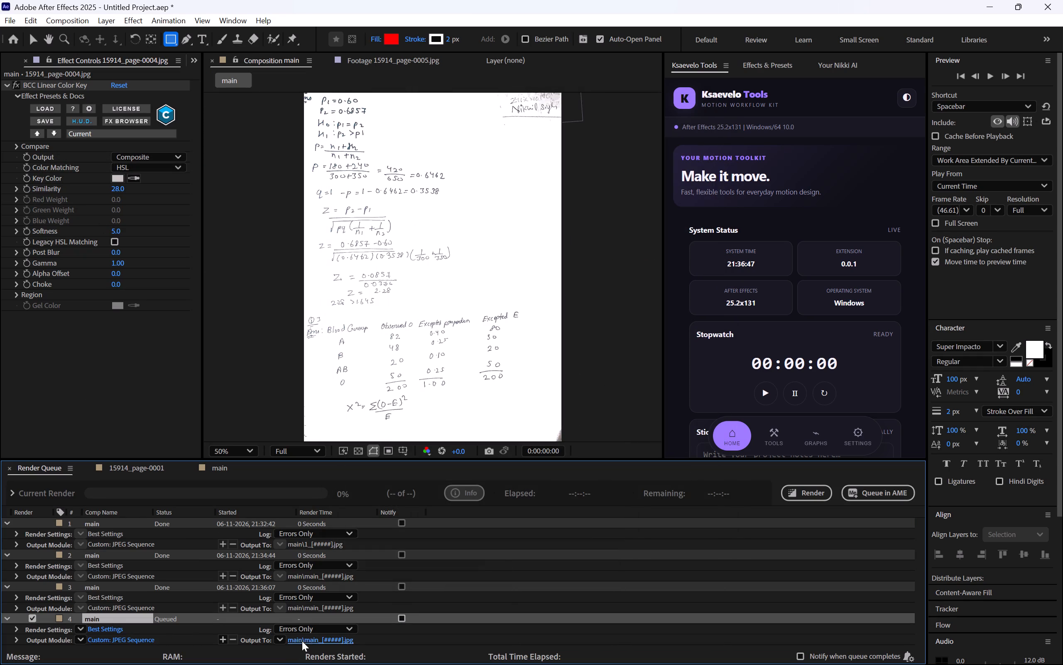
Set the output location to the main folder nested in Downloads\main\main, keeping the main subfolder, and render the fourth page.
{"action": "left_click", "coordinate": [304, 640]}
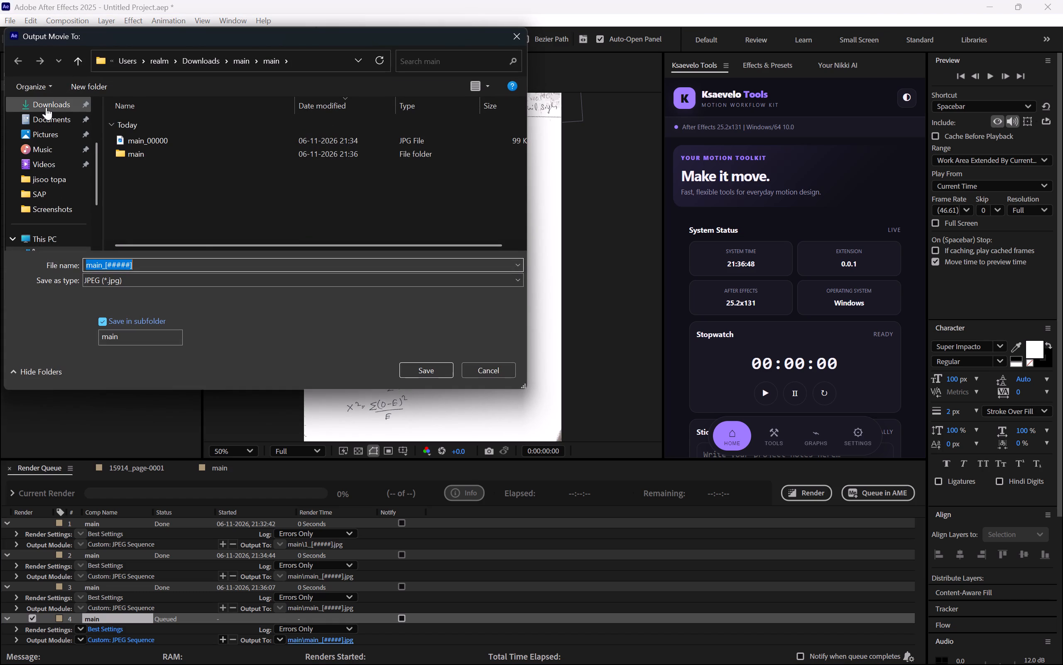
{"action": "double_click", "coordinate": [295, 152]}
{"action": "left_click", "coordinate": [432, 369]}
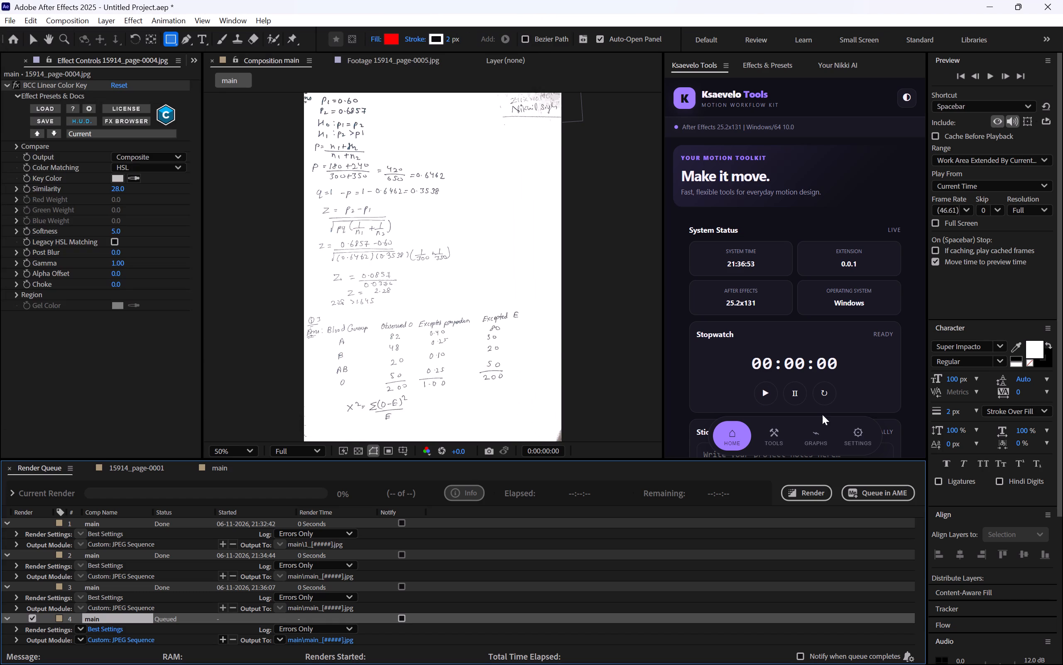
{"action": "left_click", "coordinate": [814, 487]}
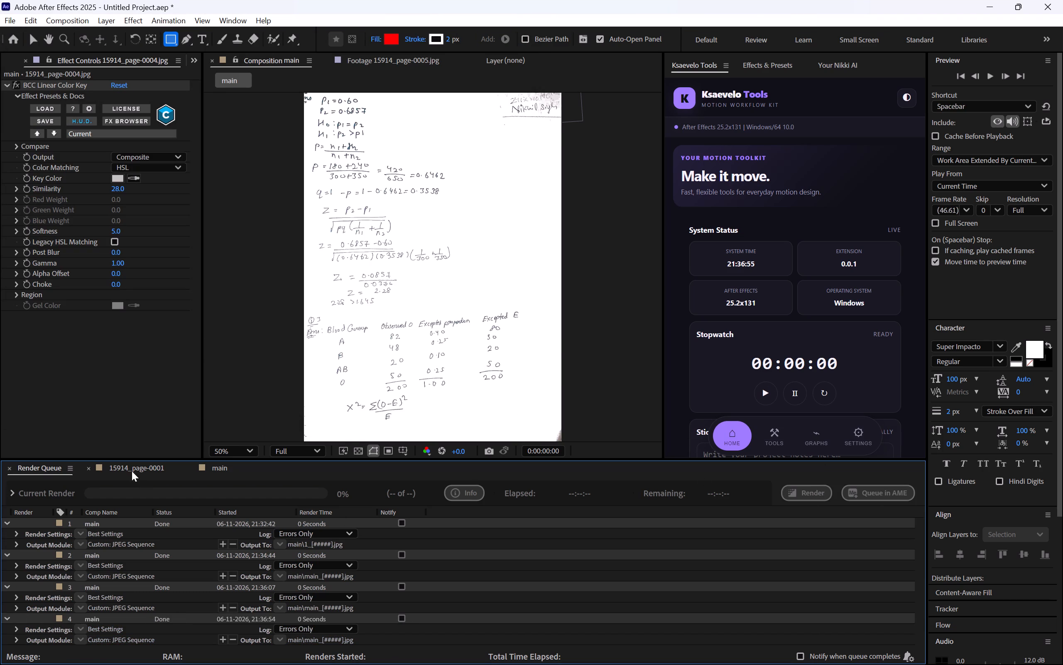
Delete the 15914_page-0004.jpg footage from the project, including its use in the main composition.
{"action": "left_click", "coordinate": [229, 466]}
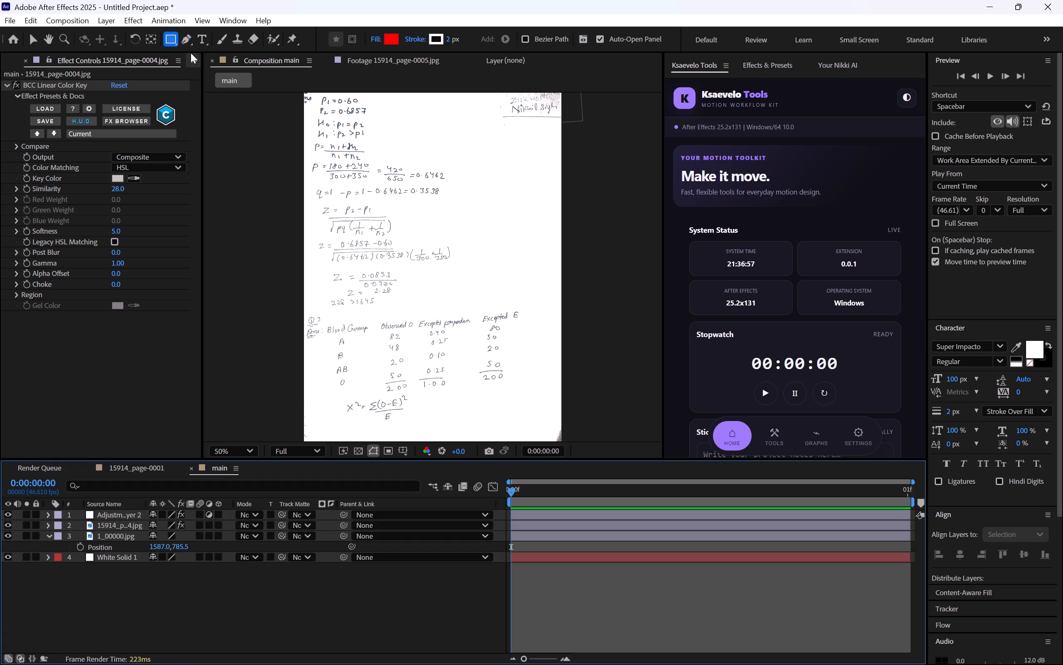
{"action": "left_click", "coordinate": [195, 54]}
{"action": "left_click", "coordinate": [215, 75]}
{"action": "left_click", "coordinate": [55, 192]}
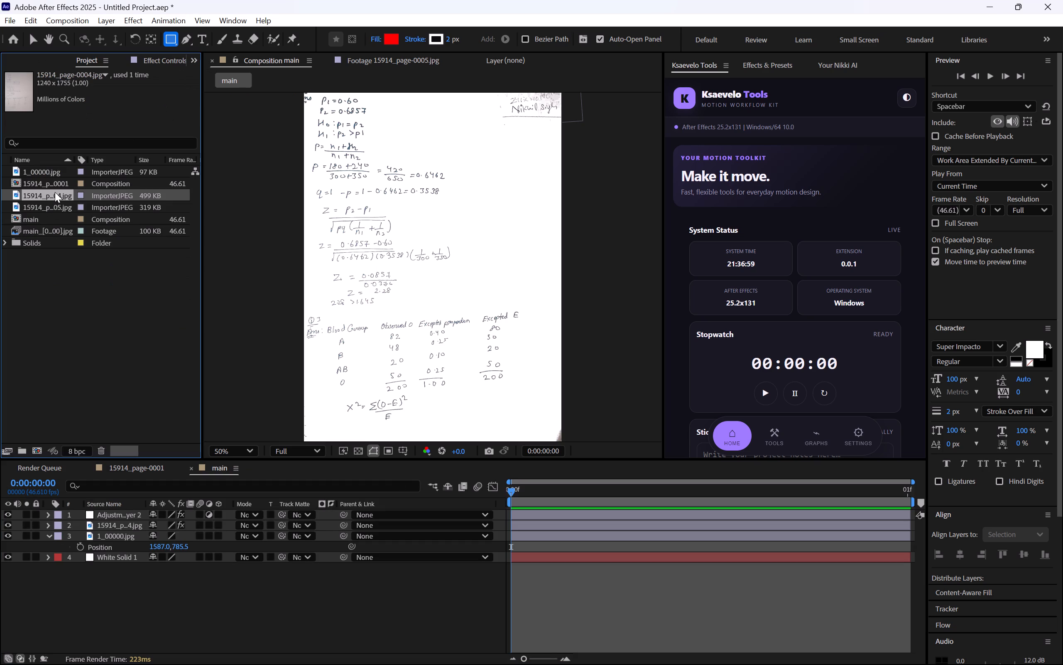
{"action": "key", "text": "Delete"}
{"action": "left_click", "coordinate": [609, 382]}
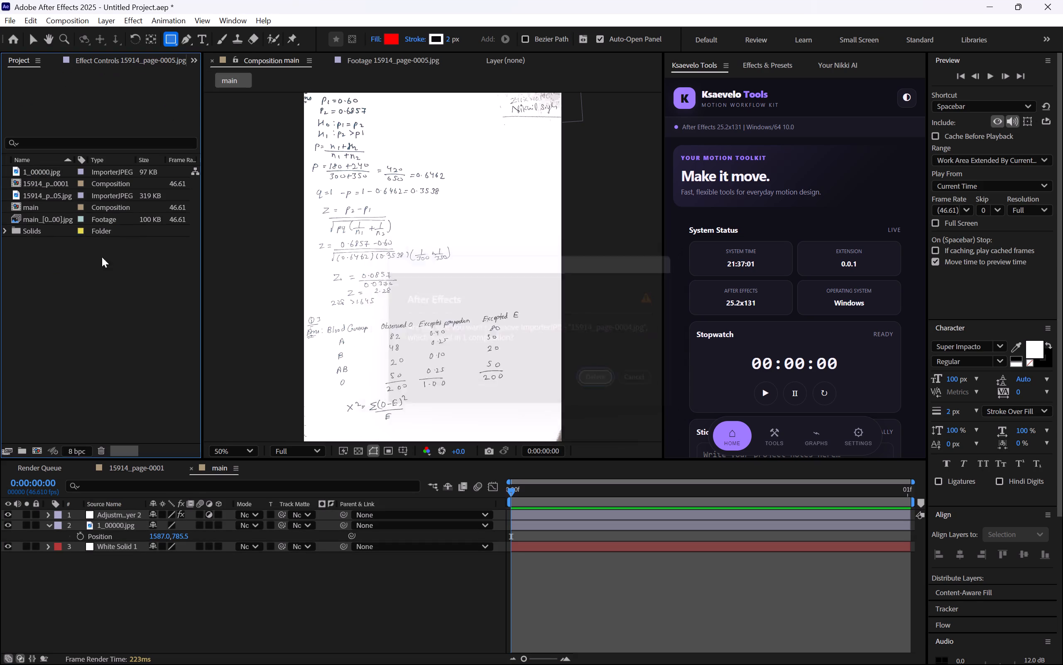
Place 15914_page-0005.jpg below Adjustment Layer 2, paste the BCC Linear Color Key effect onto it, and hide the 1_00000.jpg layer.
{"action": "left_click_drag", "start_coordinate": [44, 191], "coordinate": [134, 522]}
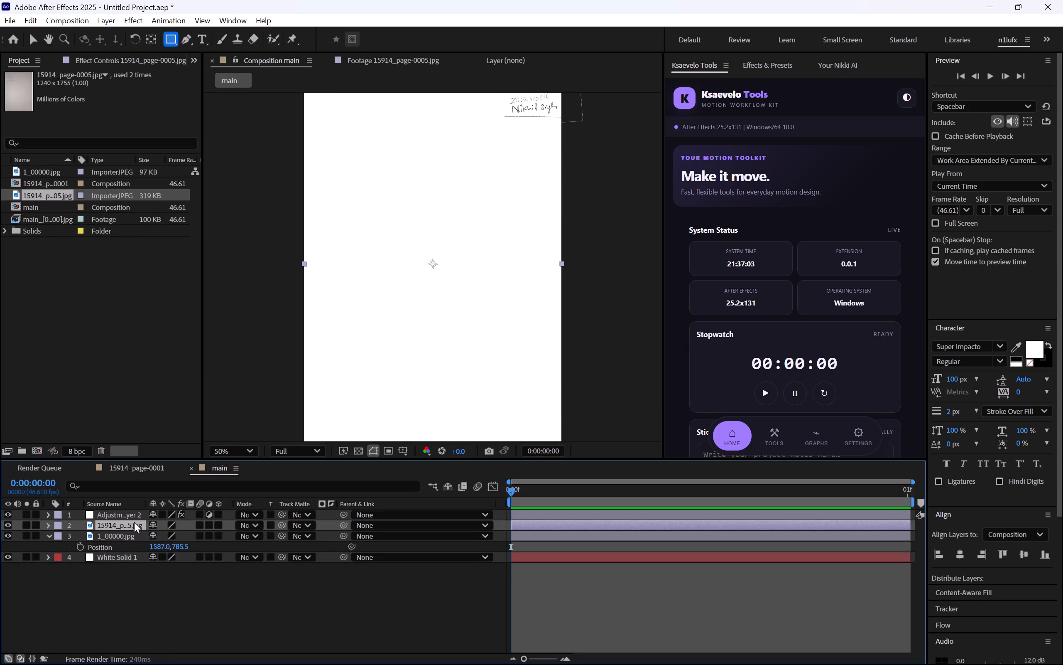
{"action": "key", "text": "ctrl+v"}
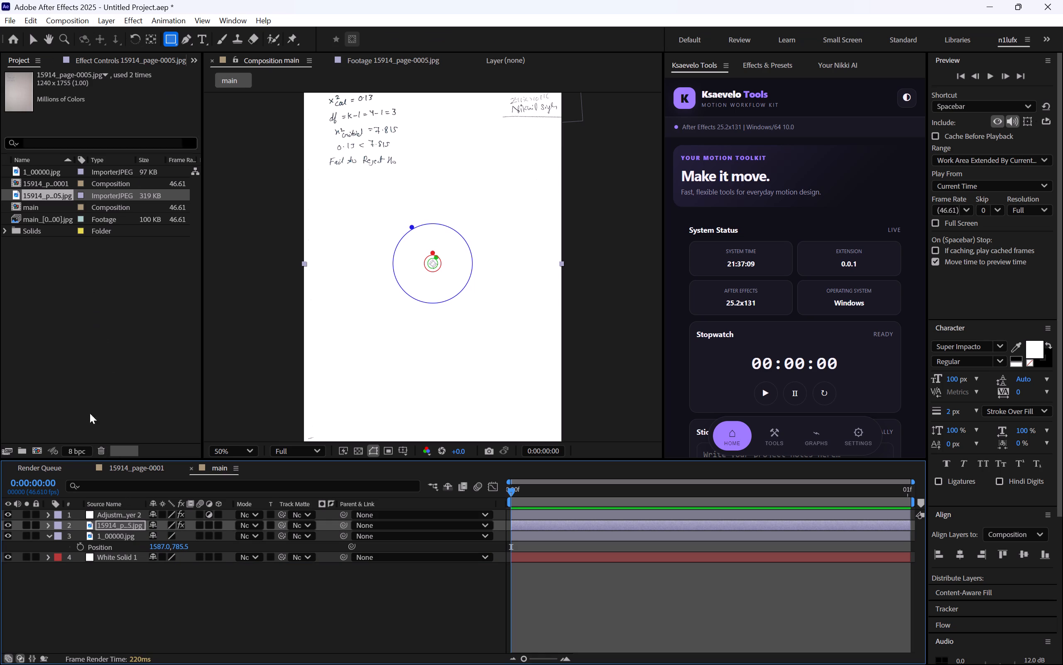
{"action": "left_click", "coordinate": [10, 535]}
Queue the main composition with the fifth page for rendering and set its output format to JPEG Sequence.
{"action": "left_click", "coordinate": [61, 25]}
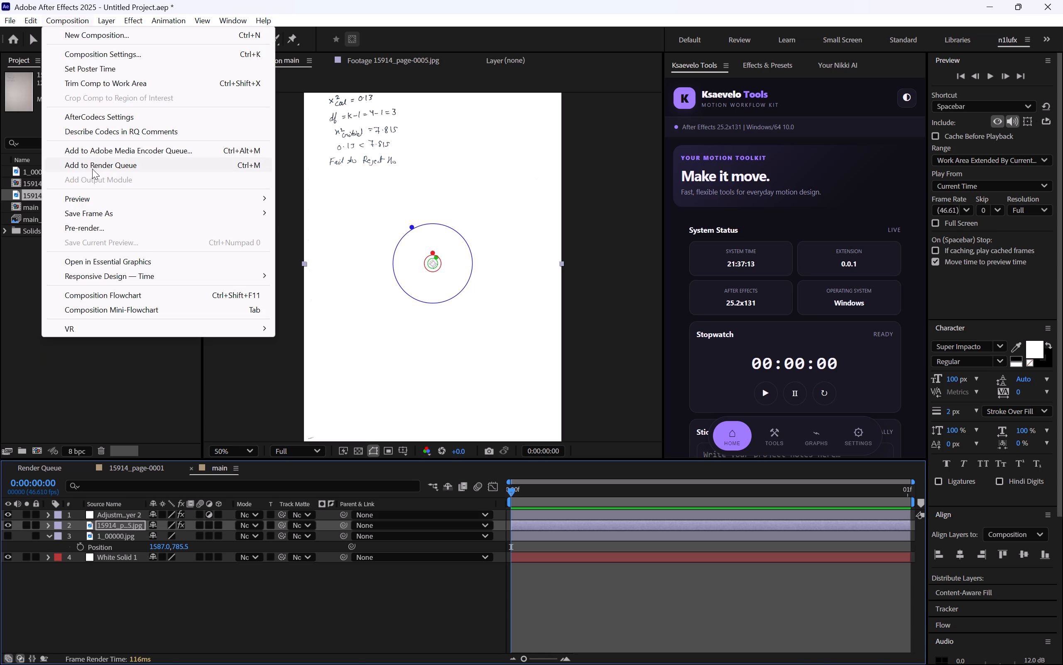
{"action": "left_click", "coordinate": [94, 165]}
{"action": "scroll", "coordinate": [194, 664], "scroll_direction": "down", "scroll_amount": 6}
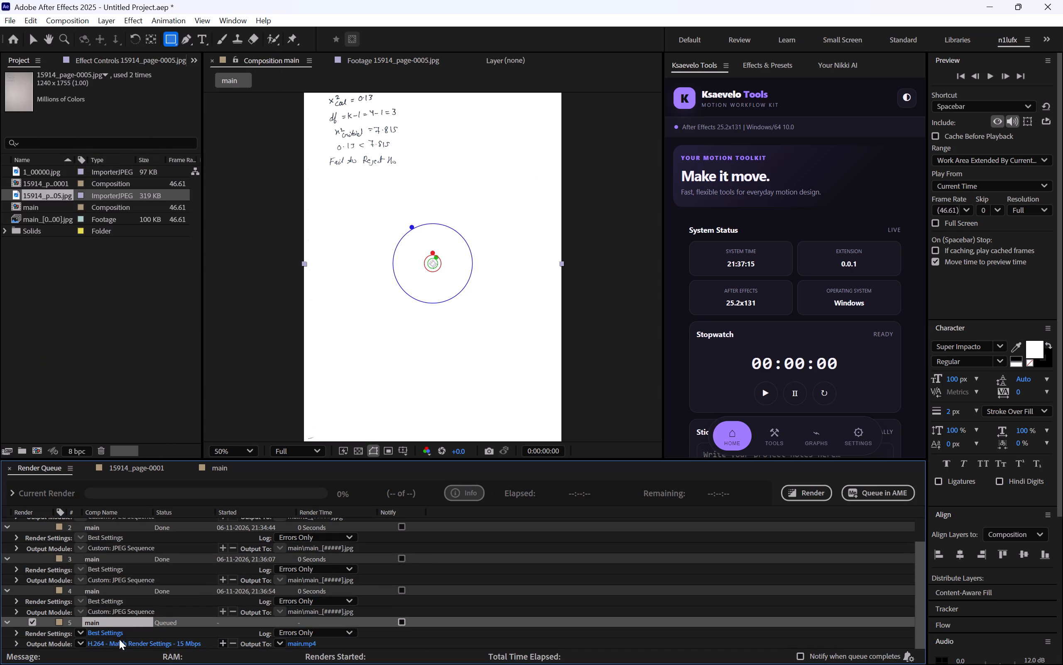
{"action": "left_click", "coordinate": [118, 642]}
{"action": "left_click", "coordinate": [460, 171]}
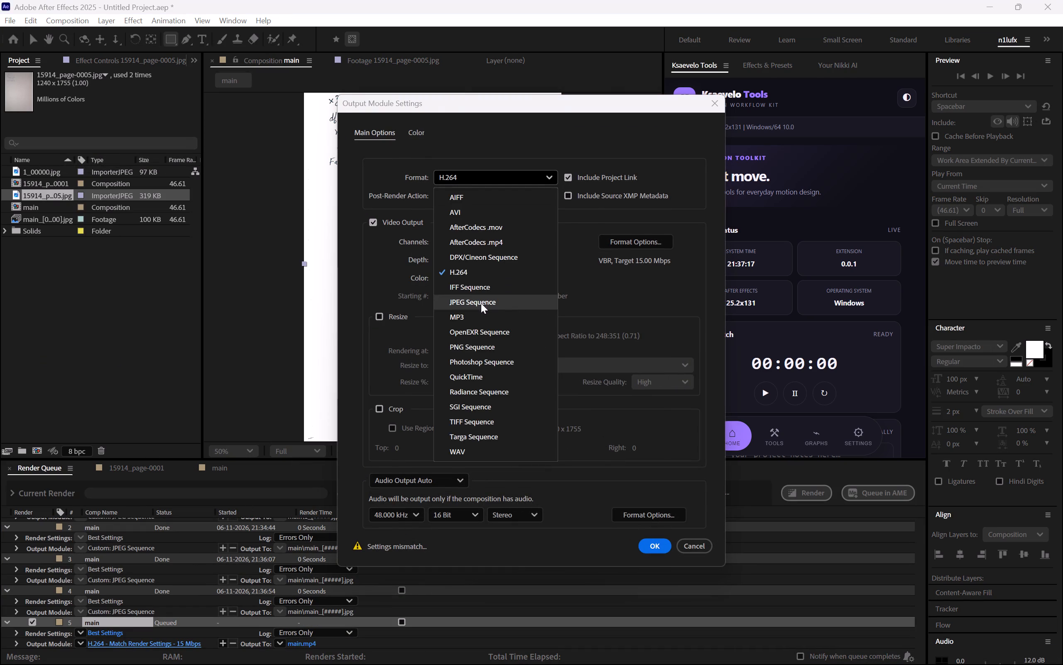
{"action": "left_click", "coordinate": [475, 307]}
{"action": "left_click", "coordinate": [654, 552]}
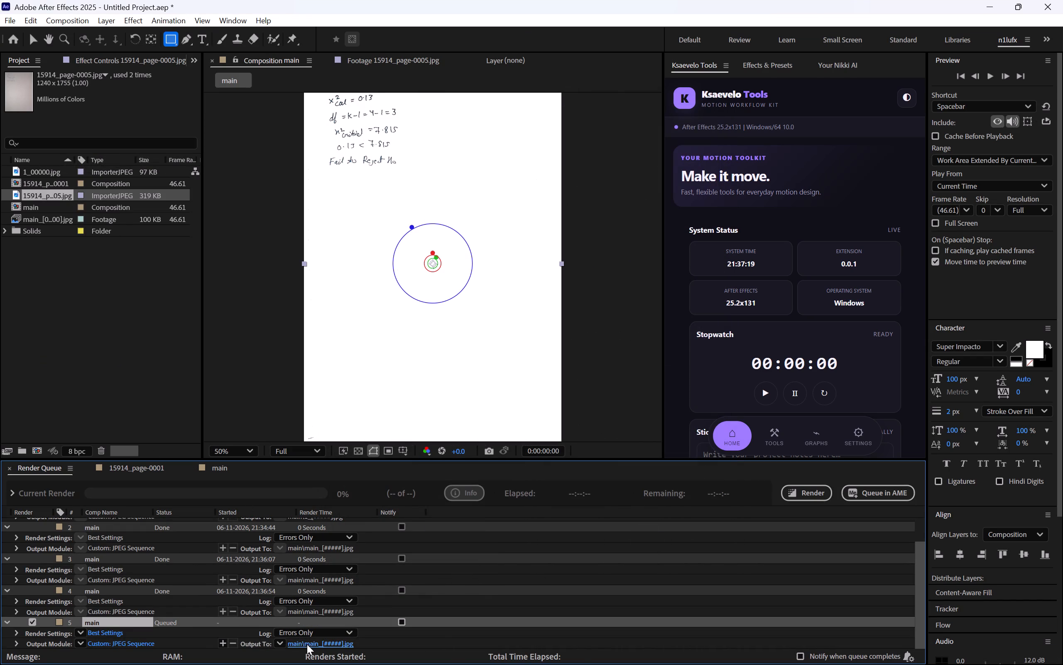
Set the output location one nested main folder deeper, keeping the main subfolder, and render the fifth page.
{"action": "left_click", "coordinate": [307, 644]}
{"action": "double_click", "coordinate": [145, 150]}
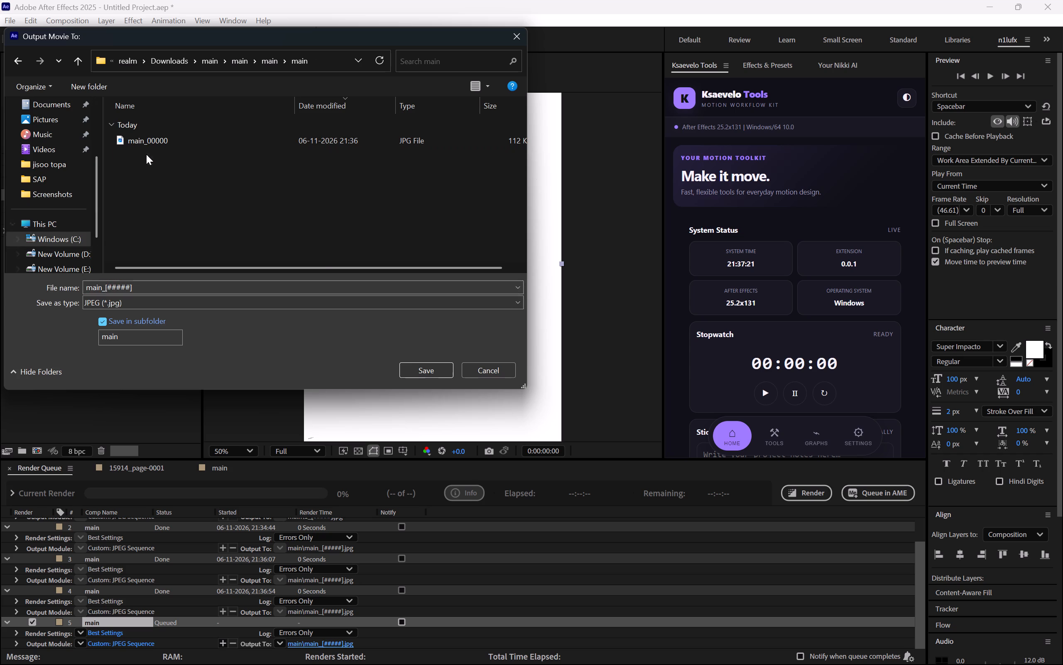
{"action": "left_click", "coordinate": [433, 374]}
{"action": "left_click", "coordinate": [798, 492]}
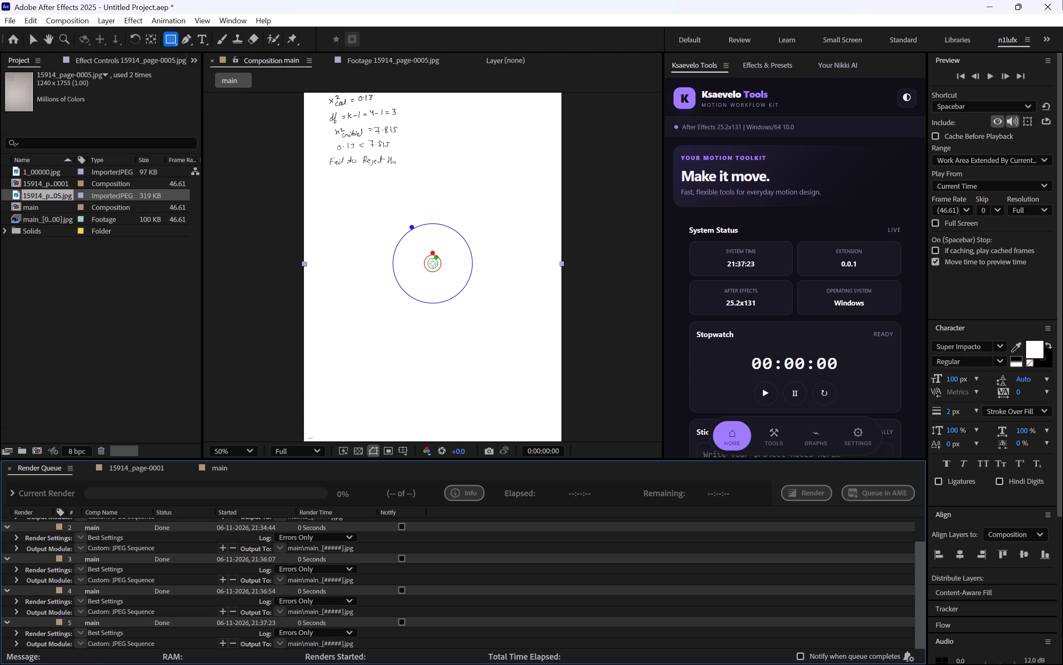
Close After Effects.
{"action": "left_click", "coordinate": [1062, 0]}
{"action": "left_click", "coordinate": [554, 373]}
Switch to Chrome, search for "image to pdf" in a new tab, and open the iLovePDF JPG to PDF converter.
{"action": "key", "text": "alt+Tab"}
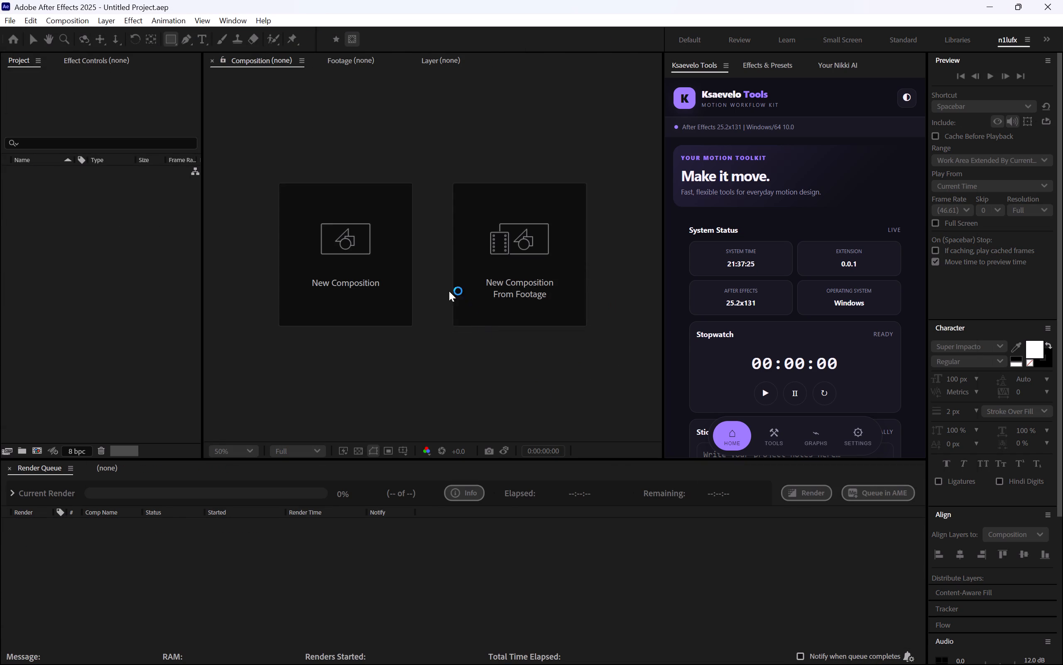
{"action": "left_click", "coordinate": [624, 0]}
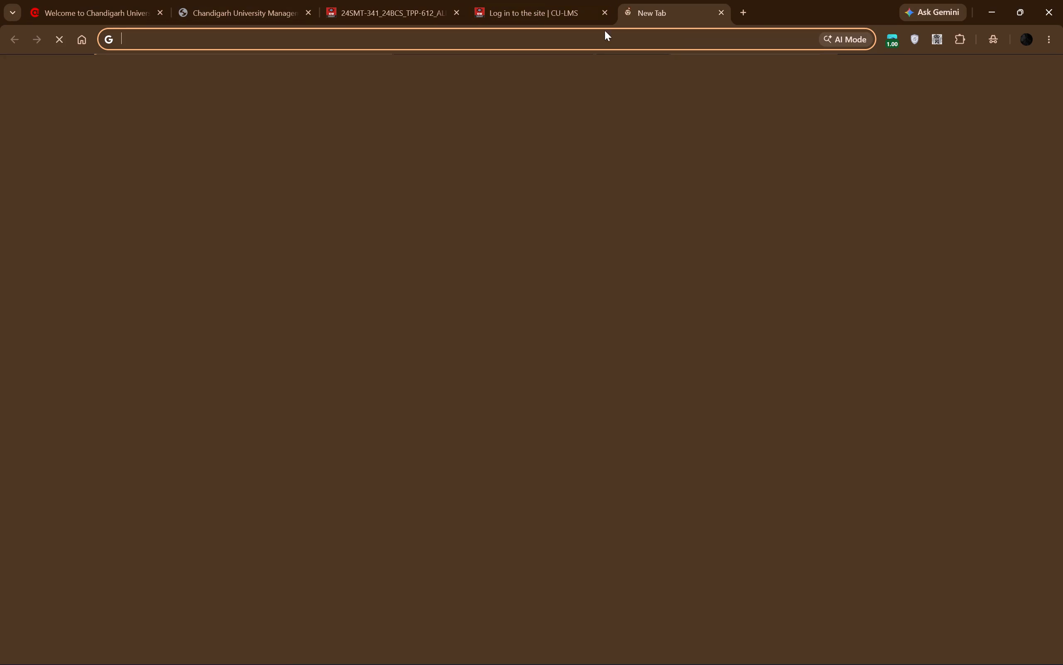
{"action": "key", "text": "i"}
{"action": "key", "text": "m"}
{"action": "key", "text": "a"}
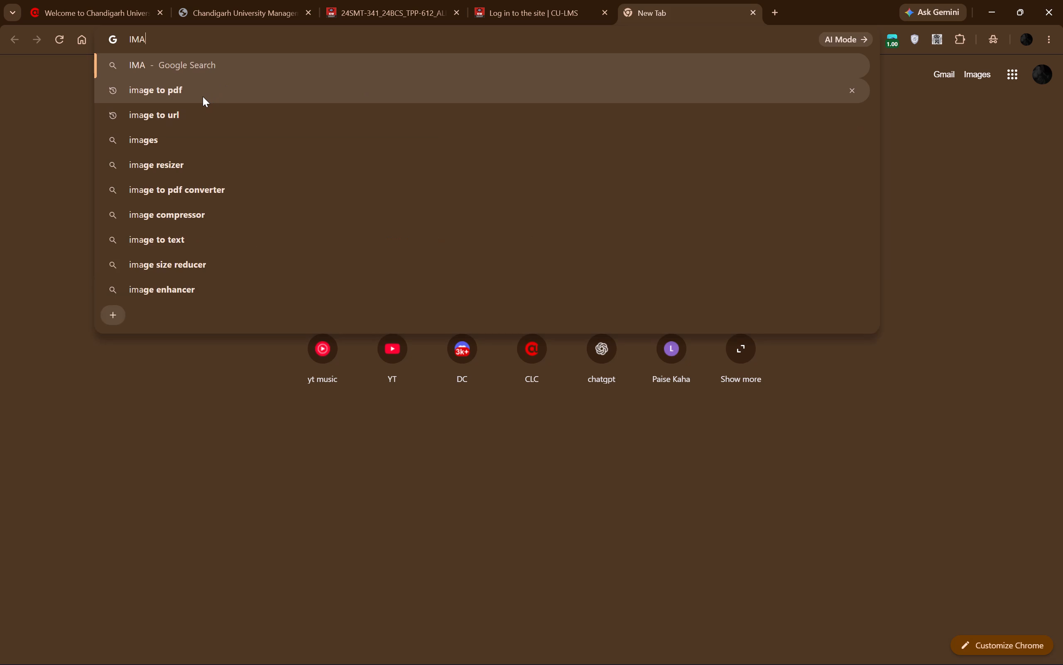
{"action": "left_click", "coordinate": [203, 96]}
{"action": "left_click", "coordinate": [350, 192]}
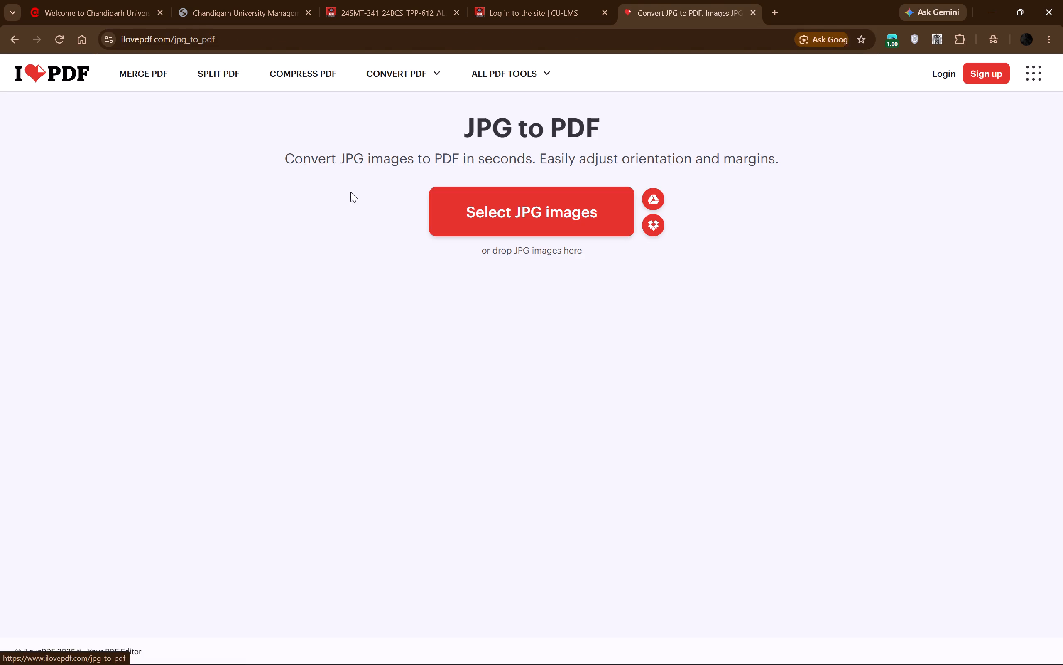
Load the first page image, 1_00000.jpg from Downloads\main, into the JPG to PDF converter.
{"action": "left_click", "coordinate": [481, 198]}
{"action": "double_click", "coordinate": [135, 126]}
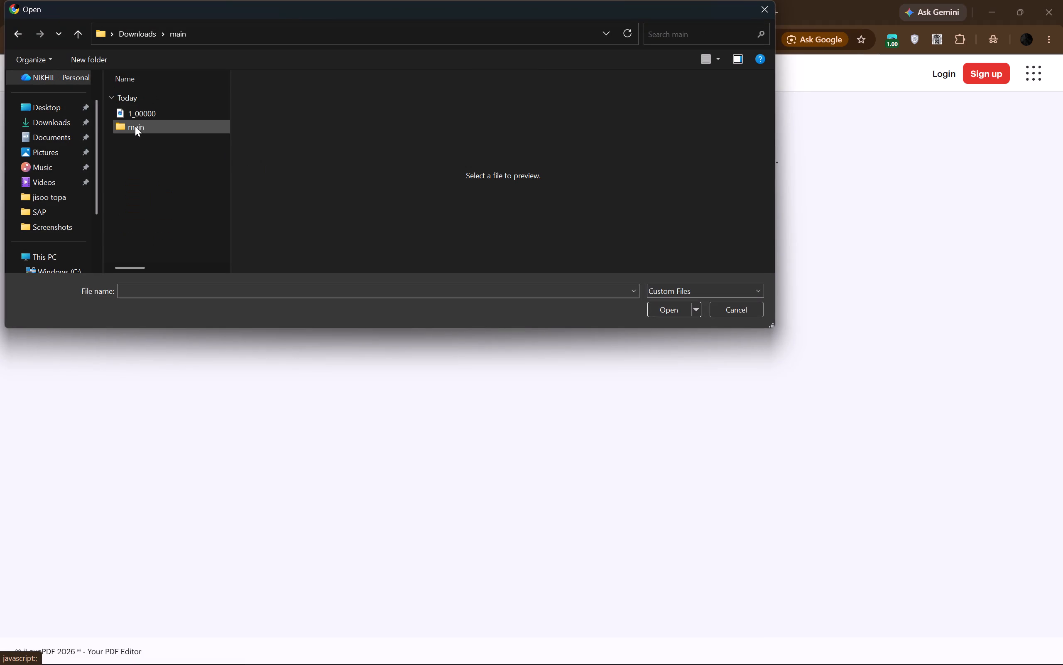
{"action": "left_click", "coordinate": [135, 118]}
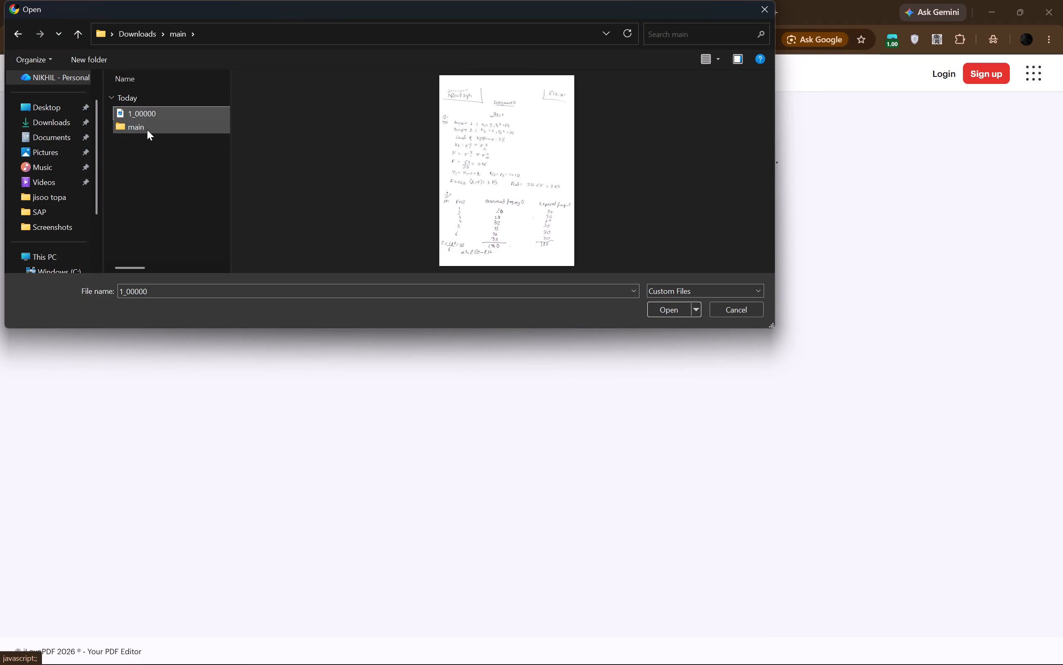
{"action": "triple_click", "coordinate": [185, 128]}
{"action": "triple_click", "coordinate": [187, 128]}
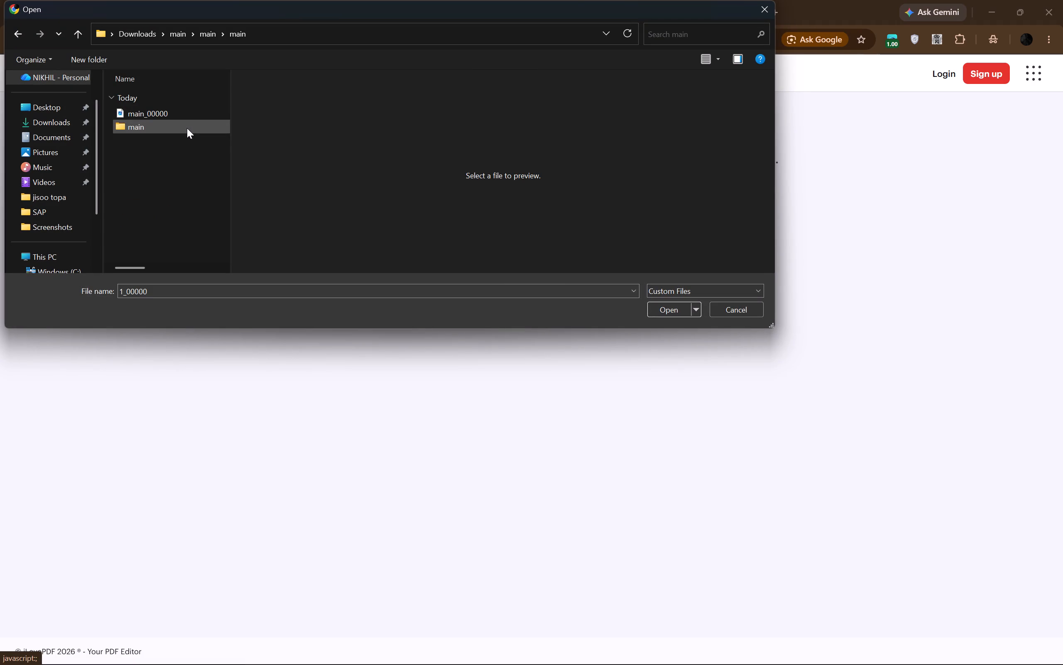
{"action": "double_click", "coordinate": [188, 127]}
{"action": "left_click", "coordinate": [189, 121]}
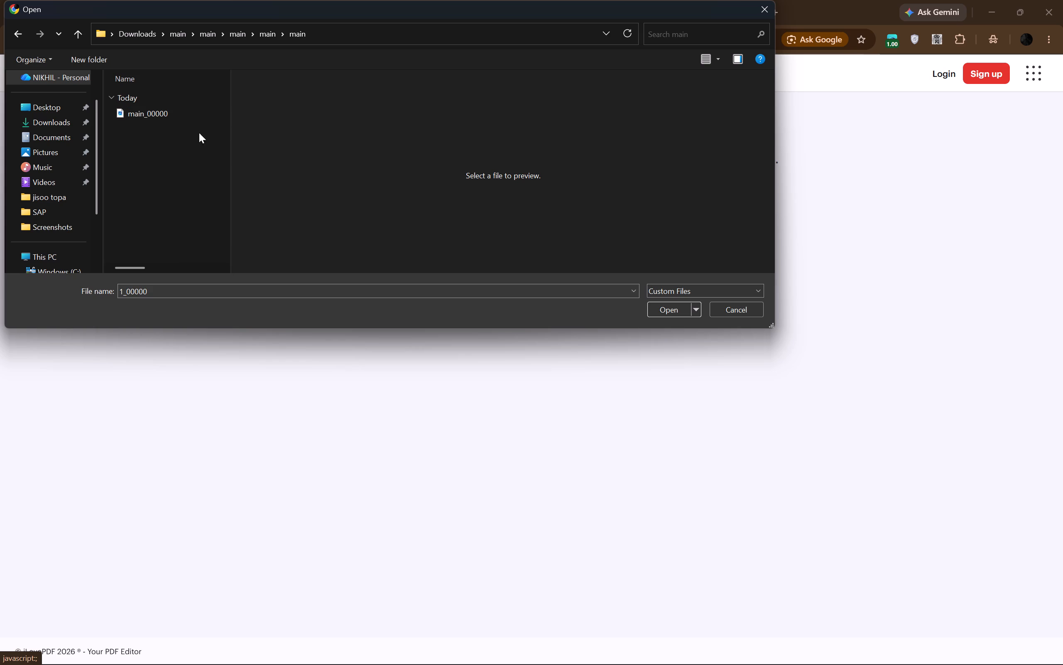
{"action": "left_click", "coordinate": [64, 121]}
{"action": "double_click", "coordinate": [130, 115]}
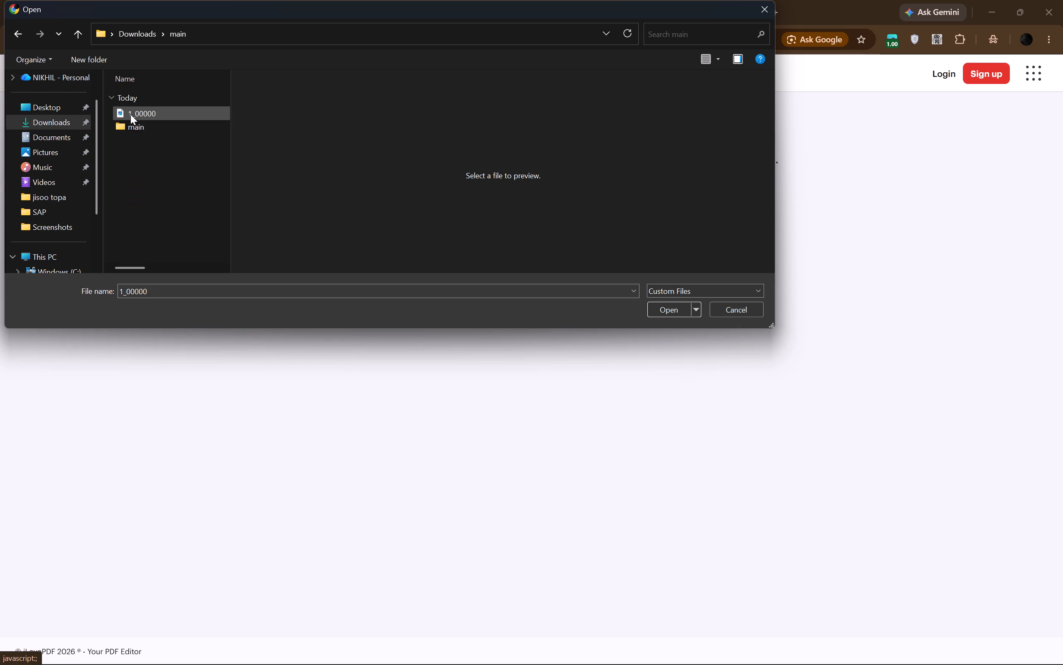
{"action": "left_click", "coordinate": [130, 114]}
{"action": "key", "text": "Return"}
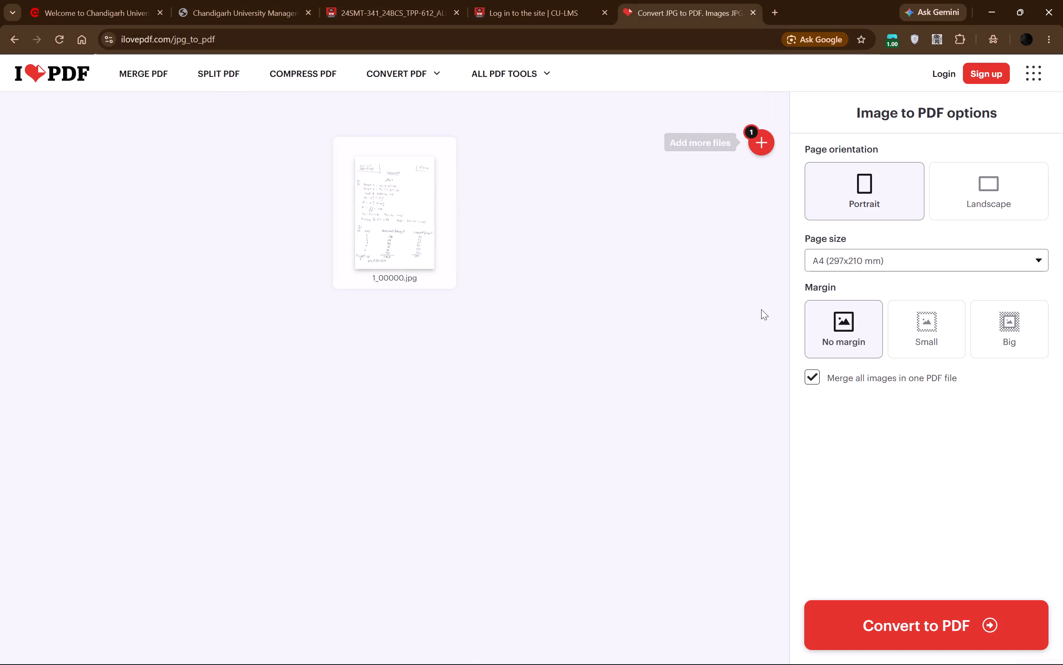
Add the second and third pages: main_00000.jpg from Downloads\main\main, followed by main_00000.jpg from the main folder inside it.
{"action": "left_click", "coordinate": [772, 145]}
{"action": "double_click", "coordinate": [152, 124]}
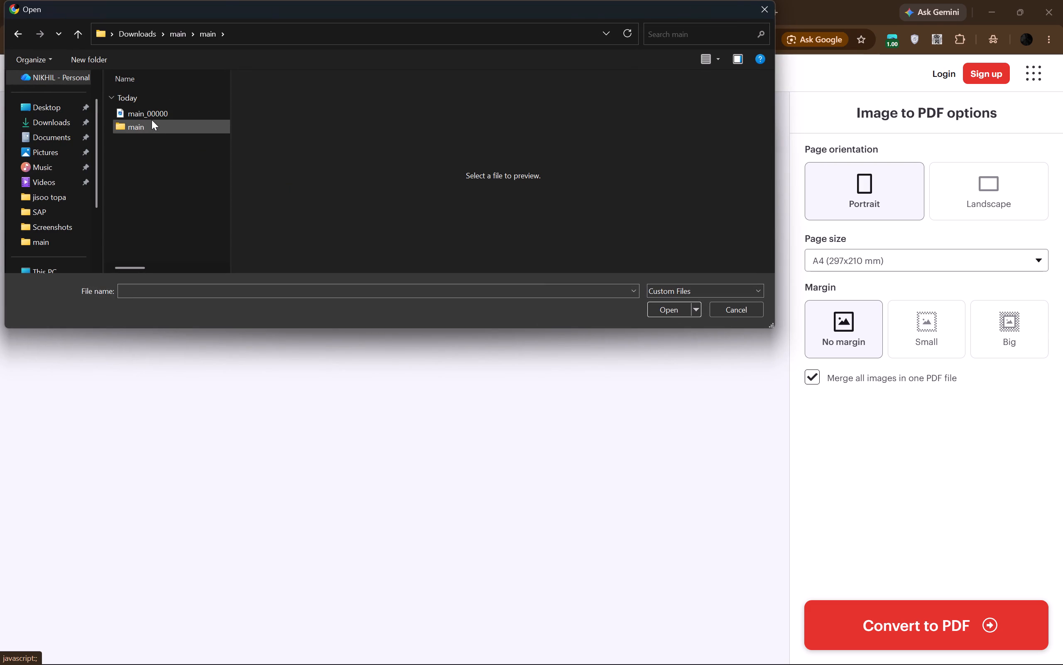
{"action": "left_click", "coordinate": [152, 117]}
{"action": "key", "text": "Return"}
{"action": "left_click", "coordinate": [751, 142]}
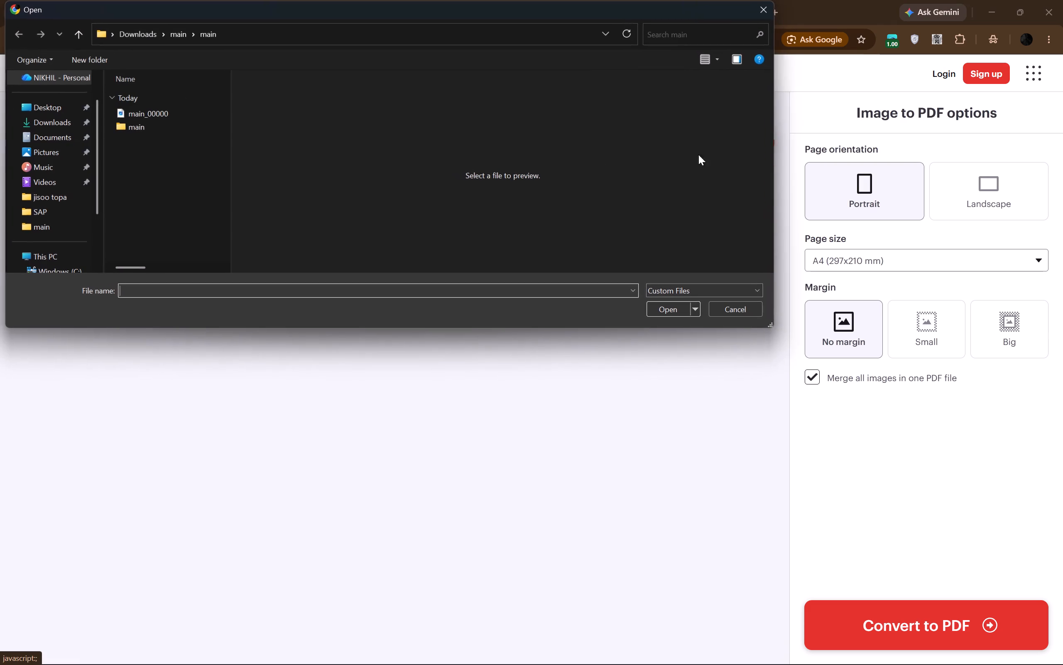
{"action": "double_click", "coordinate": [129, 126]}
{"action": "left_click", "coordinate": [132, 118]}
{"action": "key", "text": "Return"}
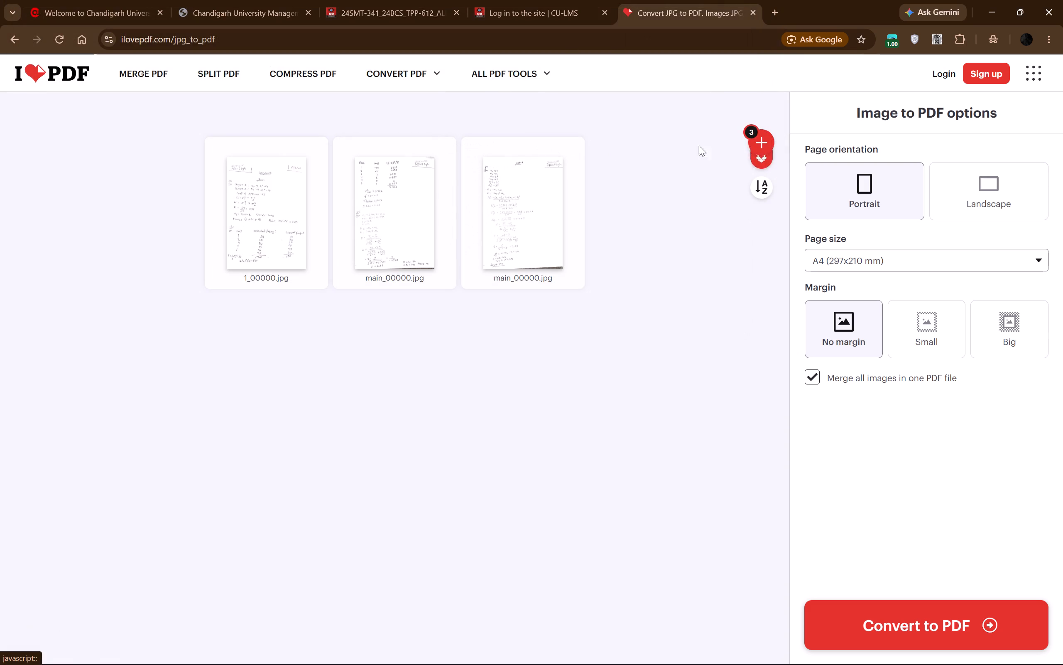
Add the fourth and fifth pages: main_00000.jpg from each of the next two deeper nested main folders, in order.
{"action": "left_click", "coordinate": [756, 133]}
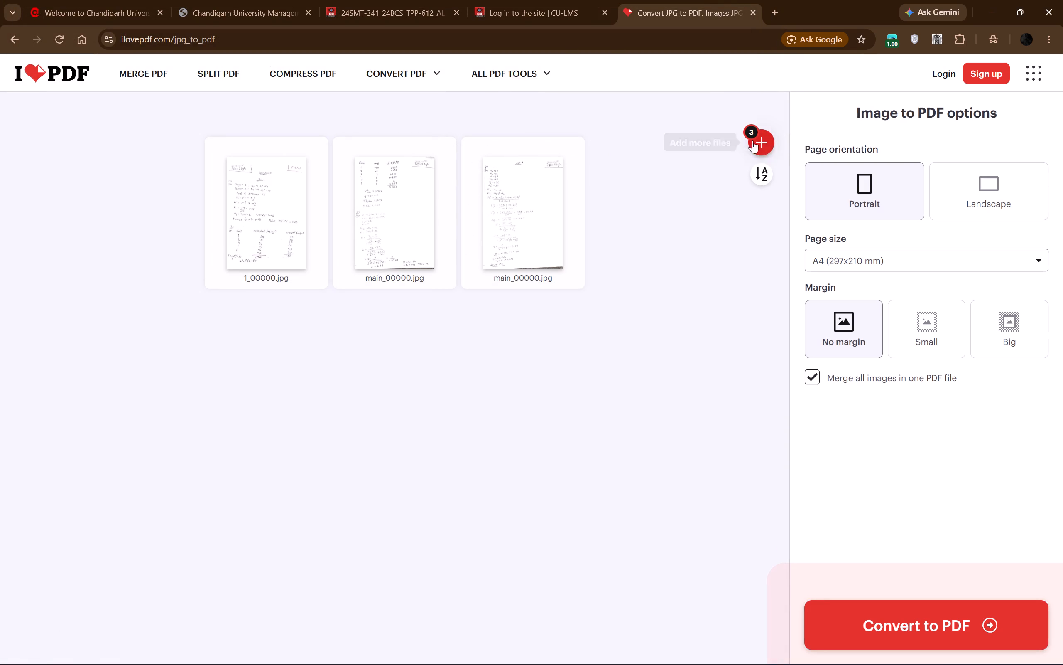
{"action": "left_click", "coordinate": [755, 140]}
{"action": "double_click", "coordinate": [140, 127]}
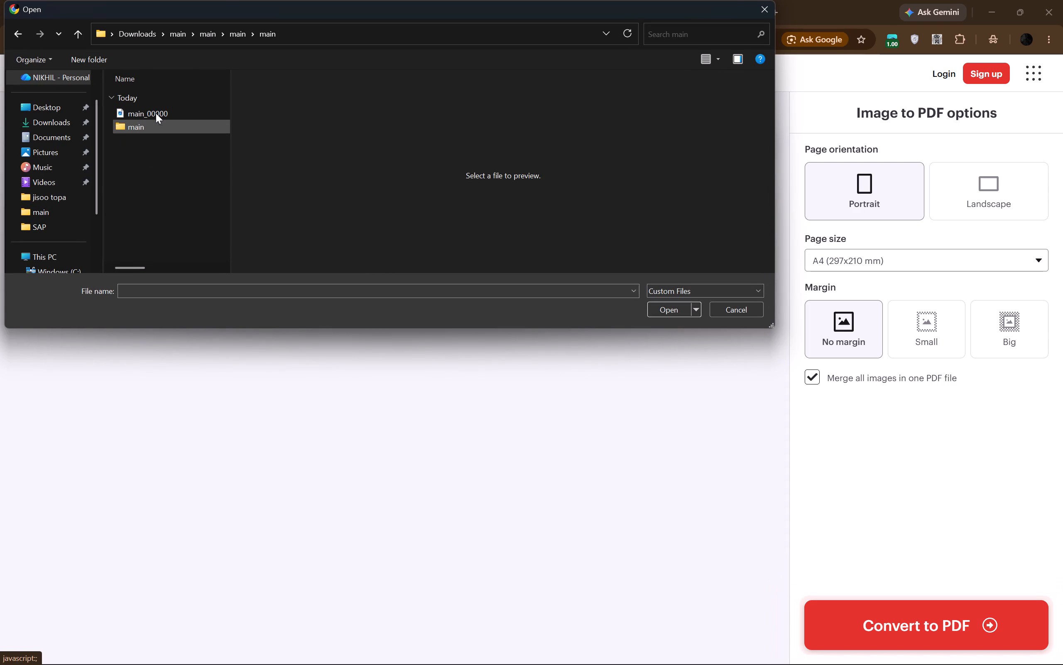
{"action": "left_click", "coordinate": [163, 108]}
{"action": "key", "text": "Return"}
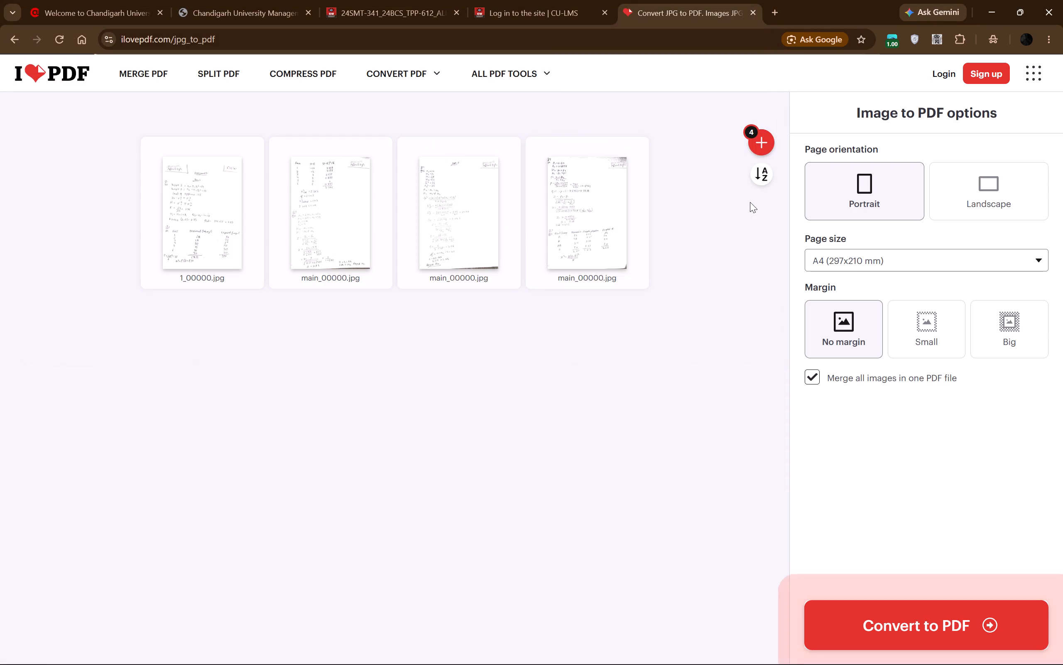
{"action": "left_click", "coordinate": [766, 148]}
{"action": "double_click", "coordinate": [167, 128]}
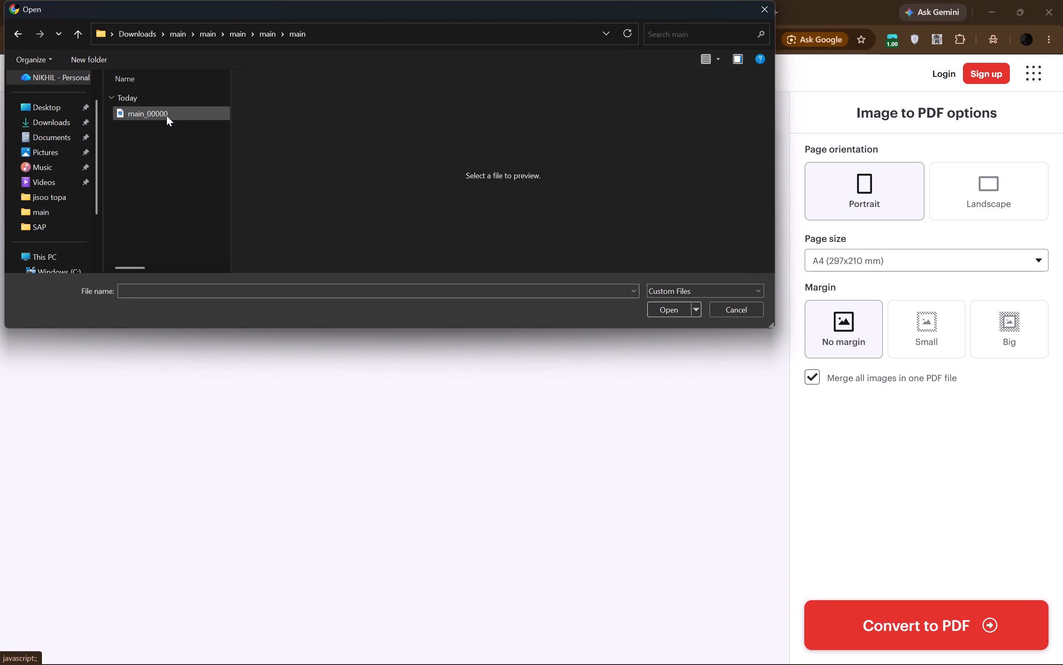
{"action": "left_click", "coordinate": [167, 116]}
{"action": "key", "text": "Return"}
Convert the five page images into one merged PDF.
{"action": "left_click", "coordinate": [898, 606]}
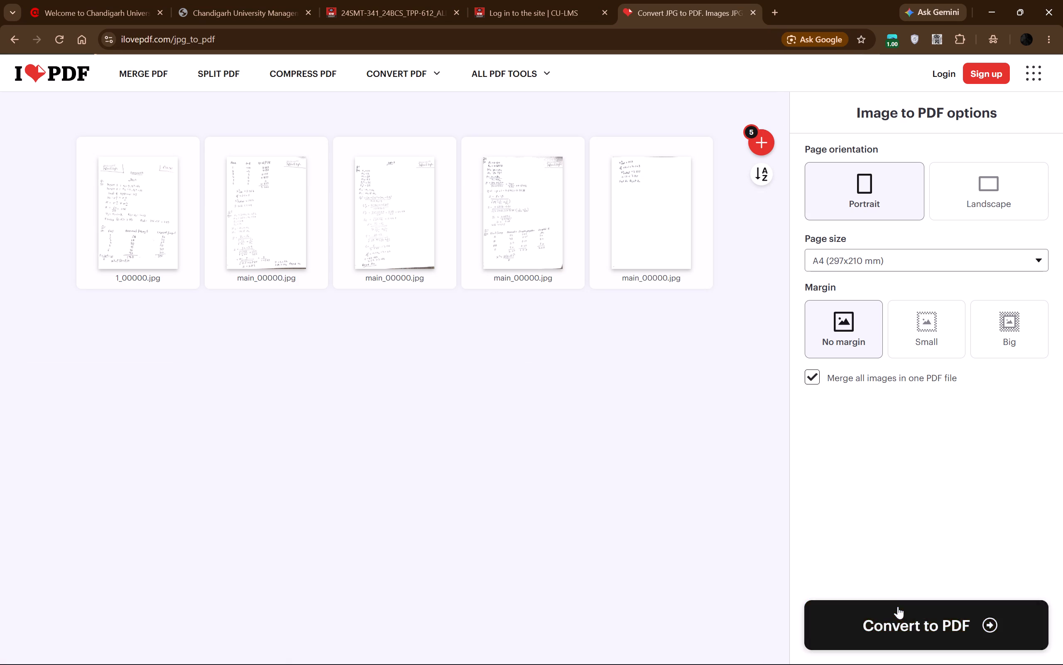
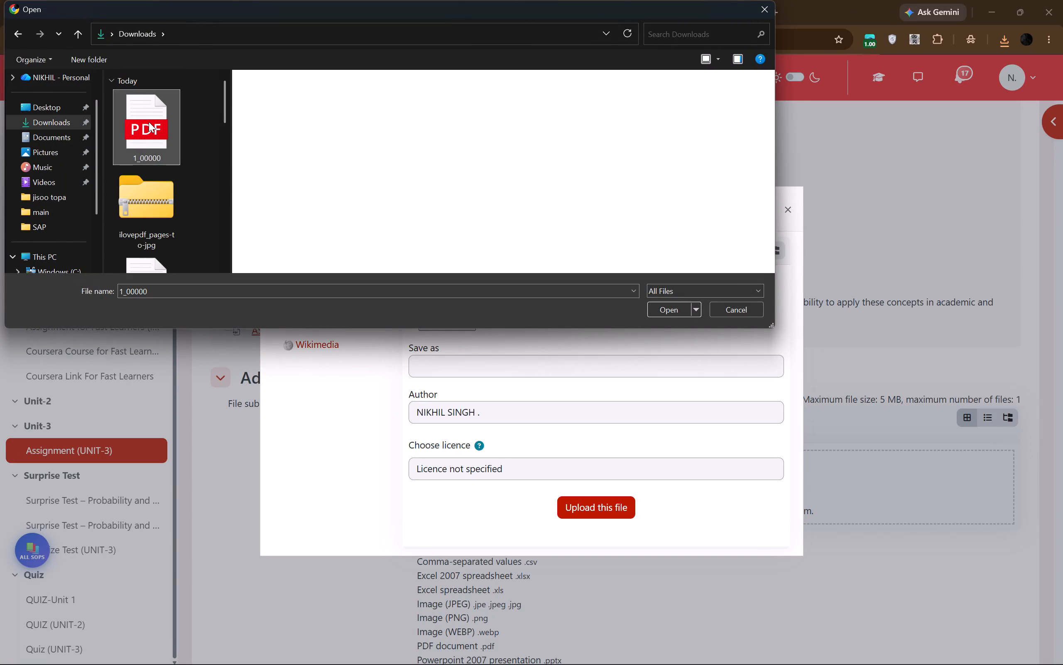
Upload the merged PDF 1_00000 from Downloads to the Assignment (UNIT-3) file submission.
{"action": "scroll", "coordinate": [384, 162], "scroll_direction": "down", "scroll_amount": 3}
{"action": "left_click", "coordinate": [669, 304]}
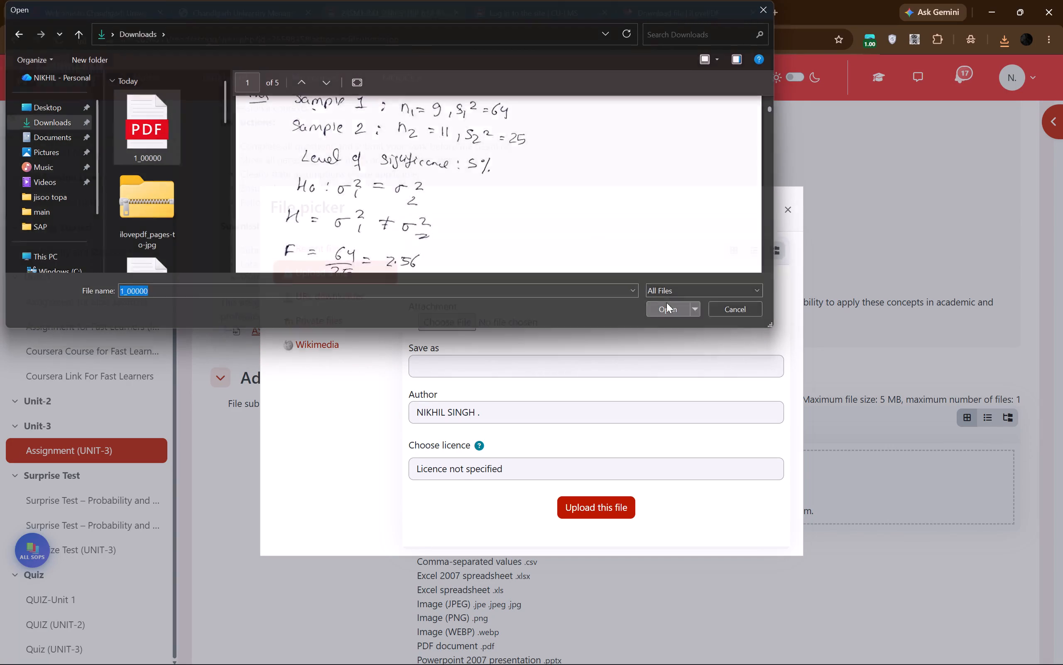
{"action": "left_click", "coordinate": [609, 517]}
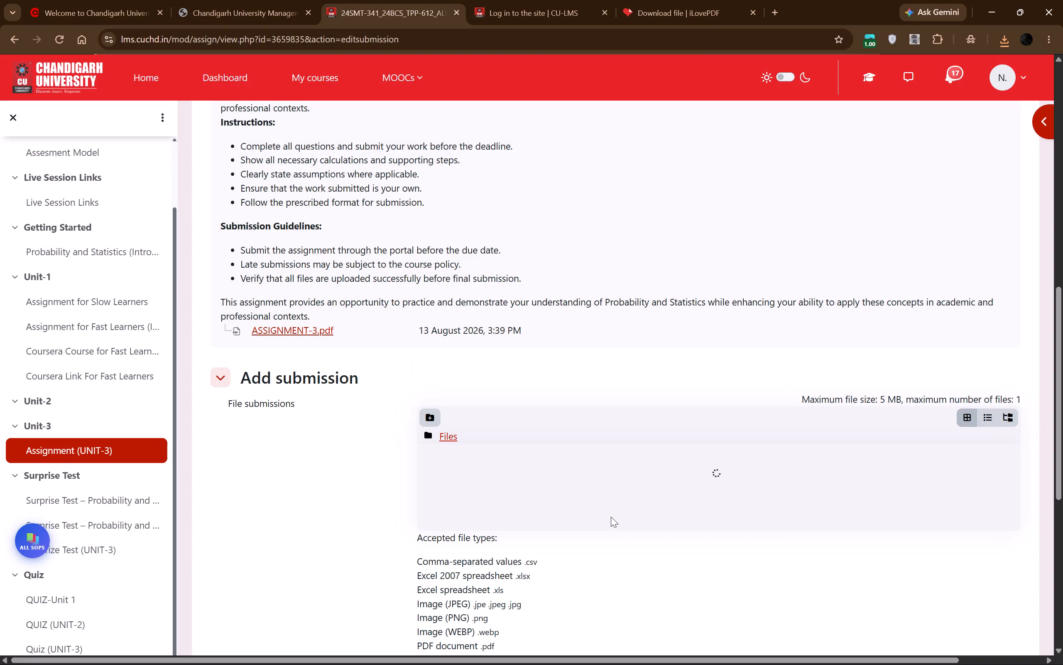
Save the Assignment (UNIT-3) submission and review its submission status.
{"action": "scroll", "coordinate": [612, 517], "scroll_direction": "down", "scroll_amount": 5}
{"action": "left_click", "coordinate": [474, 419]}
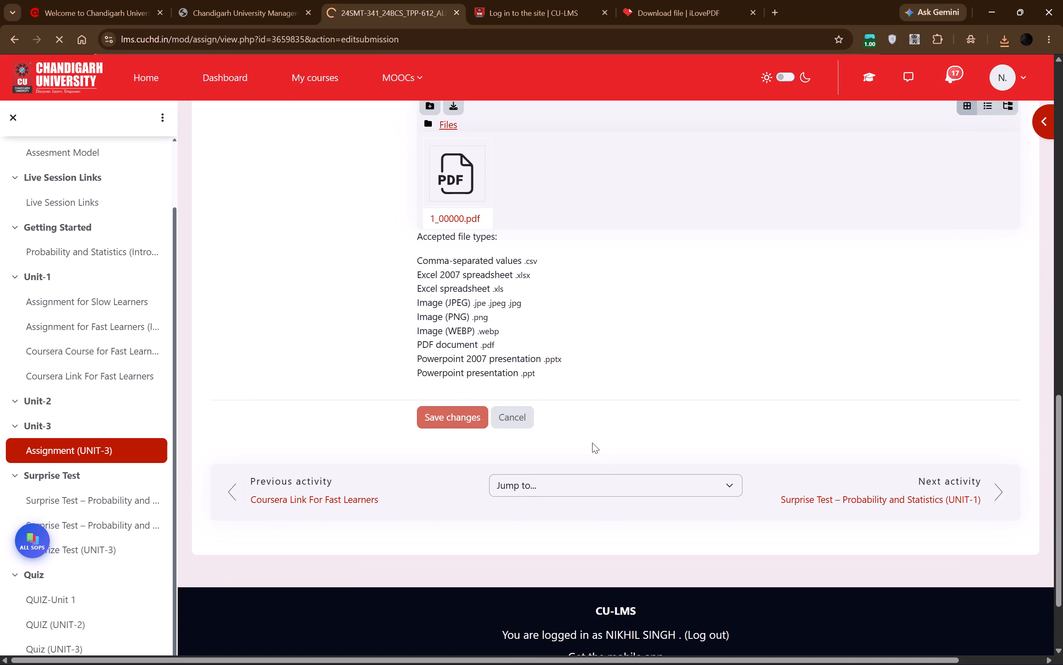
{"action": "scroll", "coordinate": [595, 443], "scroll_direction": "down", "scroll_amount": 6}
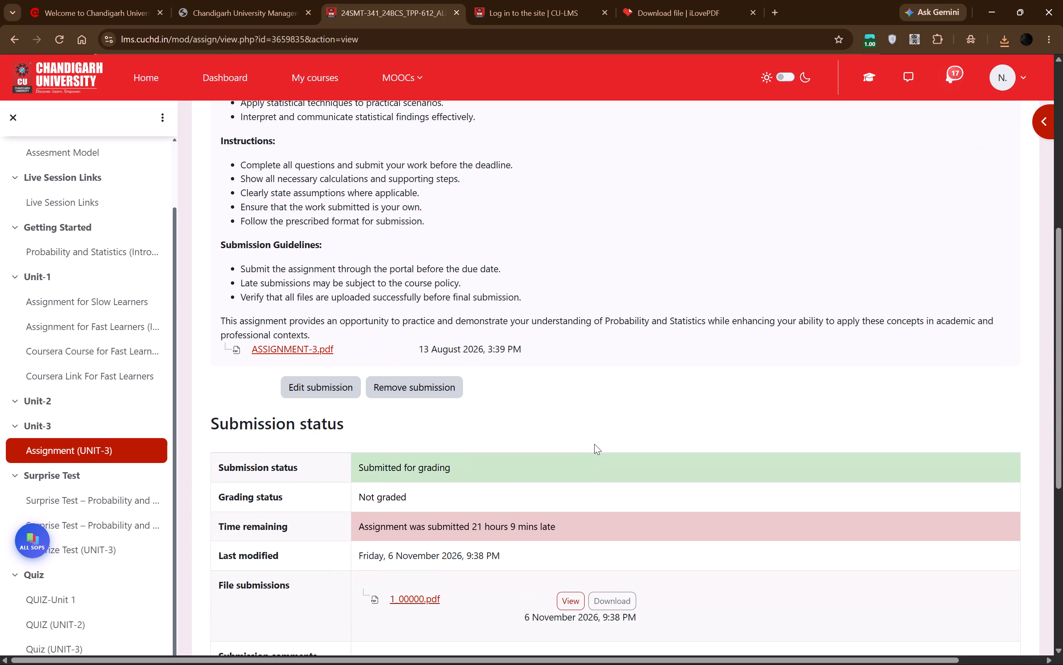
{"action": "scroll", "coordinate": [594, 444], "scroll_direction": "down", "scroll_amount": 4}
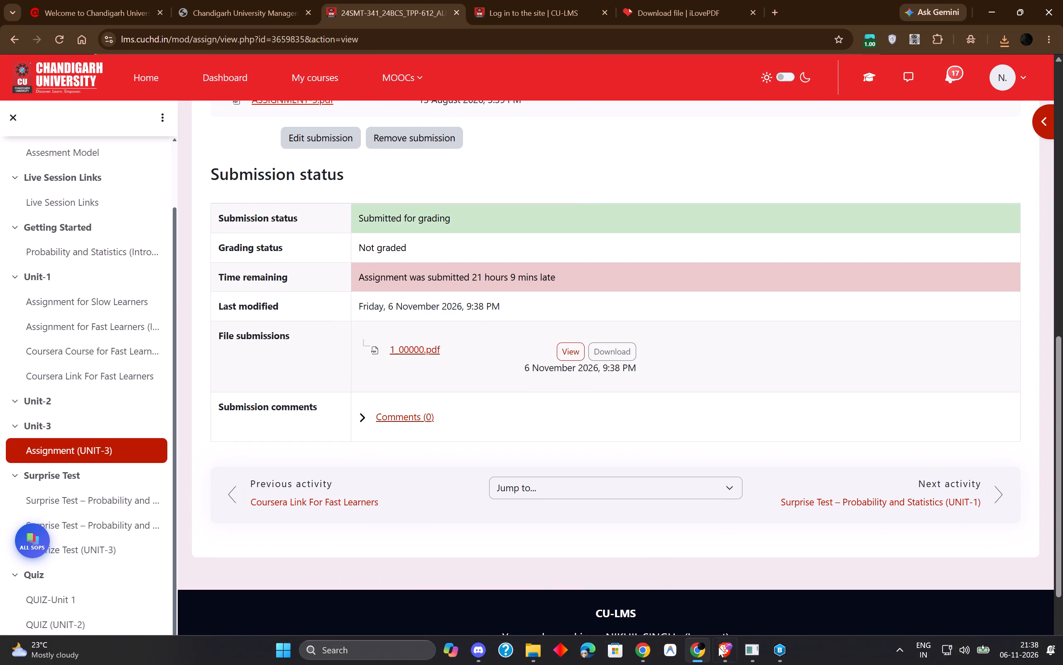
{"action": "scroll", "coordinate": [563, 540], "scroll_direction": "up", "scroll_amount": 6}
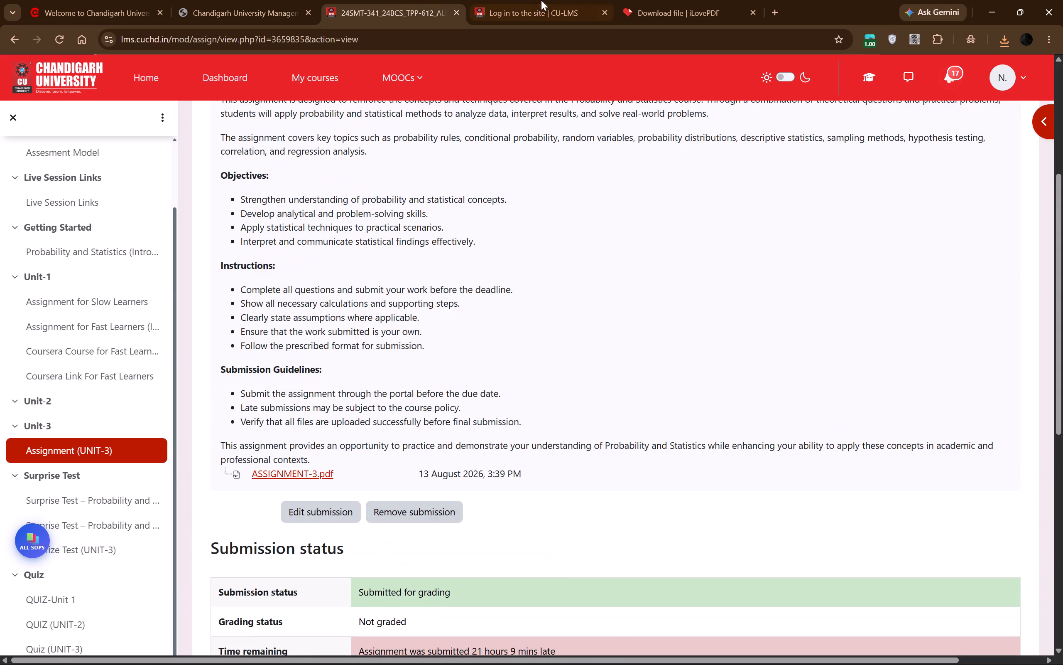